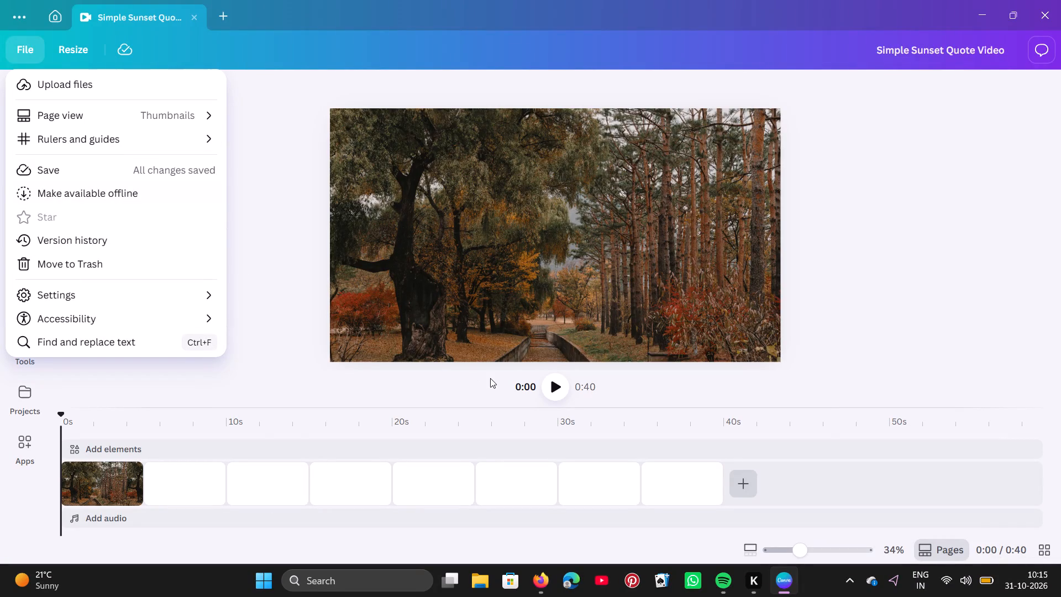
Play the video and review the photo clips along the timeline.
{"action": "left_click", "coordinate": [556, 392]}
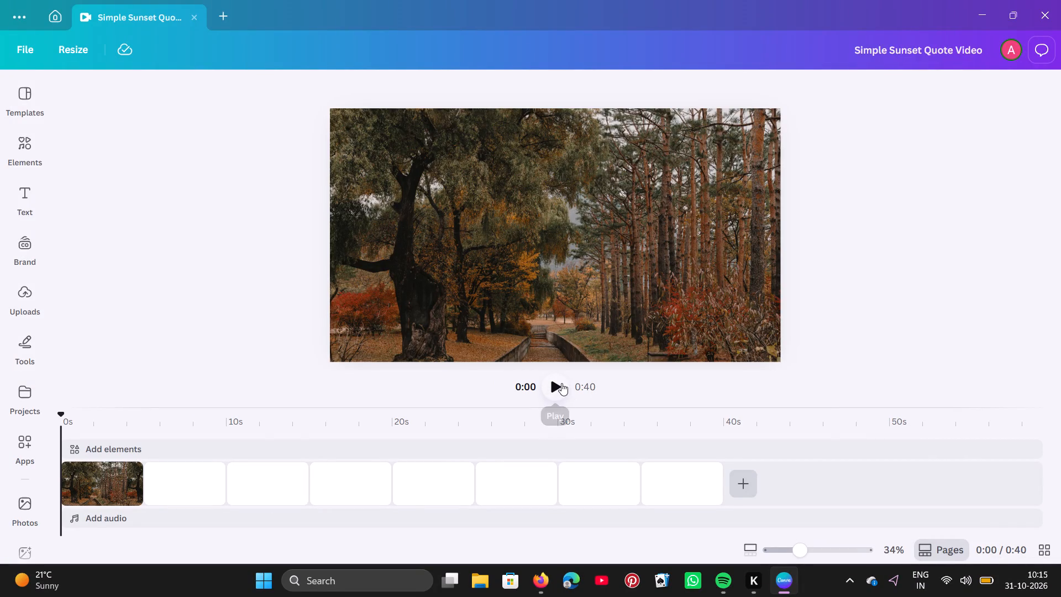
{"action": "left_click", "coordinate": [561, 383]}
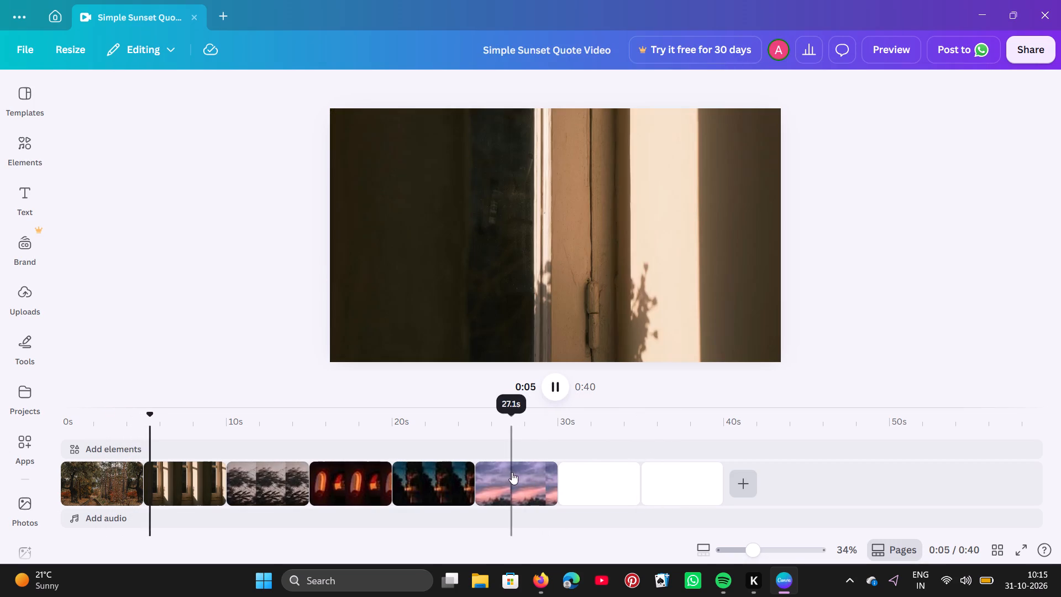
{"action": "left_click", "coordinate": [519, 476]}
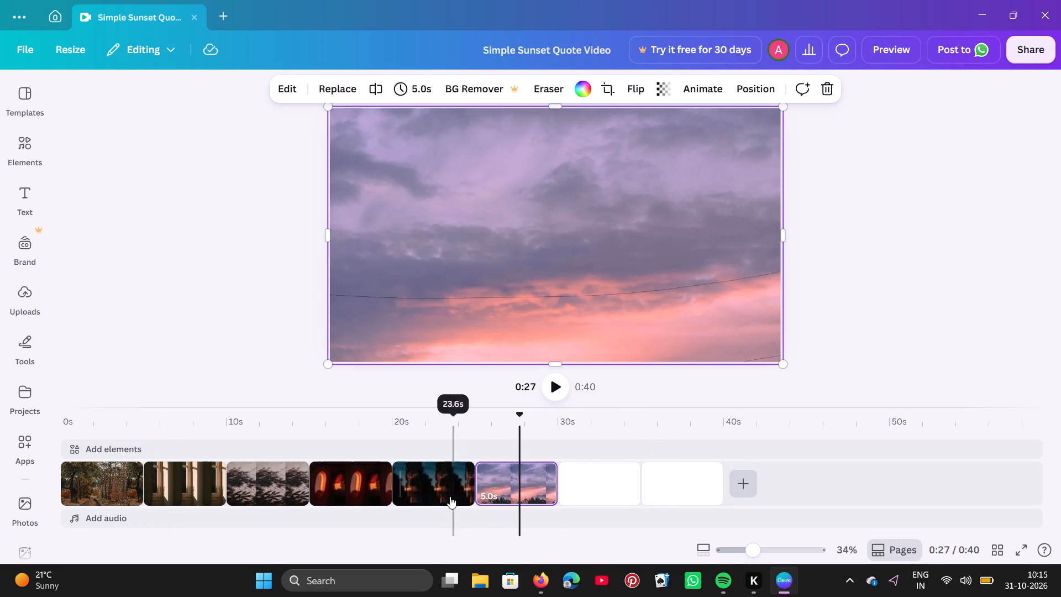
{"action": "left_click", "coordinate": [439, 490]}
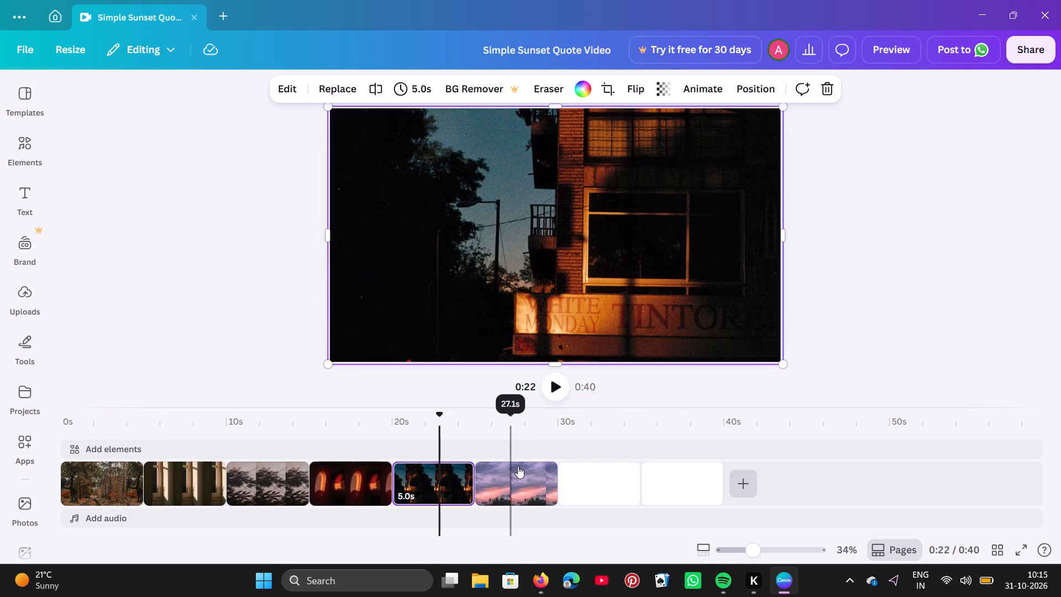
{"action": "left_click", "coordinate": [522, 466]}
{"action": "left_click", "coordinate": [439, 475]}
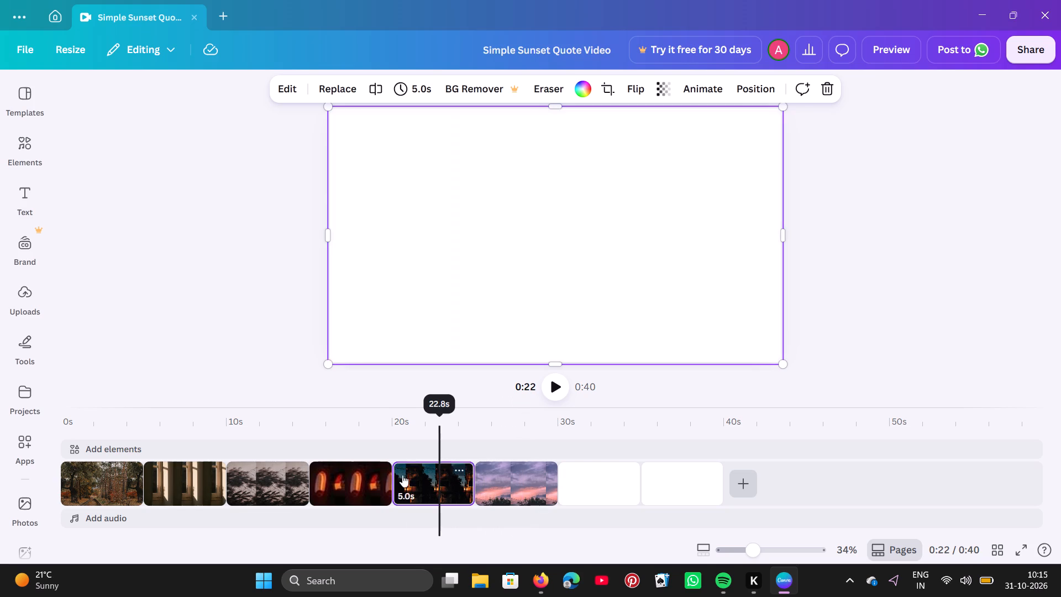
{"action": "left_click", "coordinate": [363, 476]}
{"action": "left_click", "coordinate": [440, 476]}
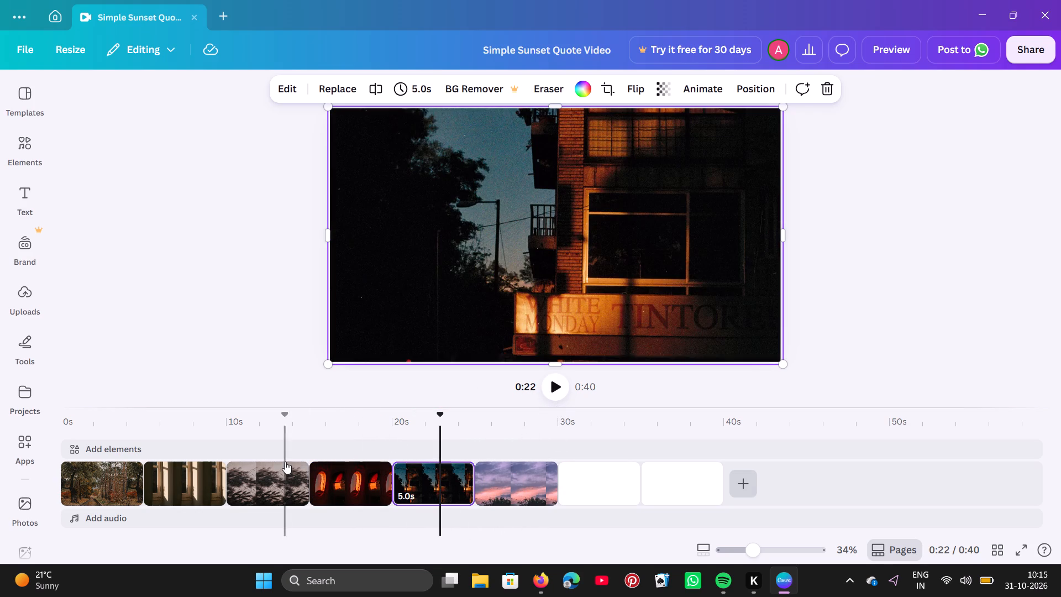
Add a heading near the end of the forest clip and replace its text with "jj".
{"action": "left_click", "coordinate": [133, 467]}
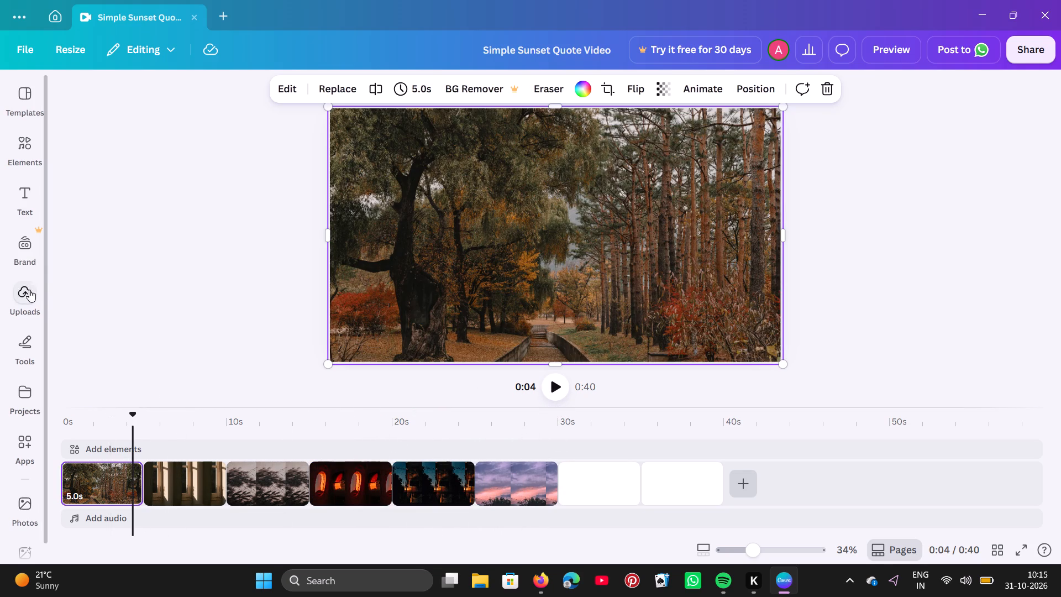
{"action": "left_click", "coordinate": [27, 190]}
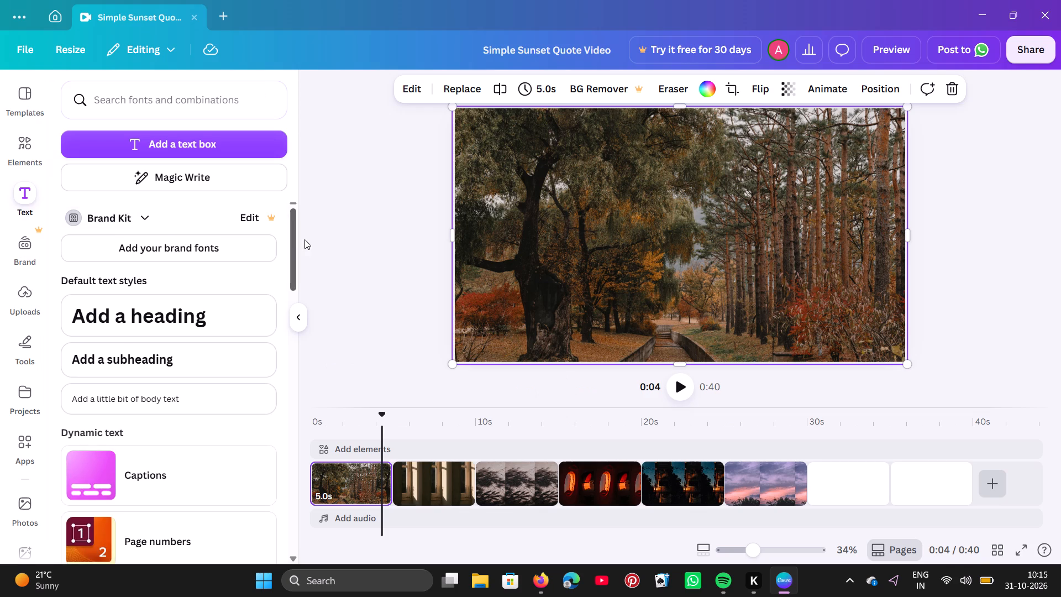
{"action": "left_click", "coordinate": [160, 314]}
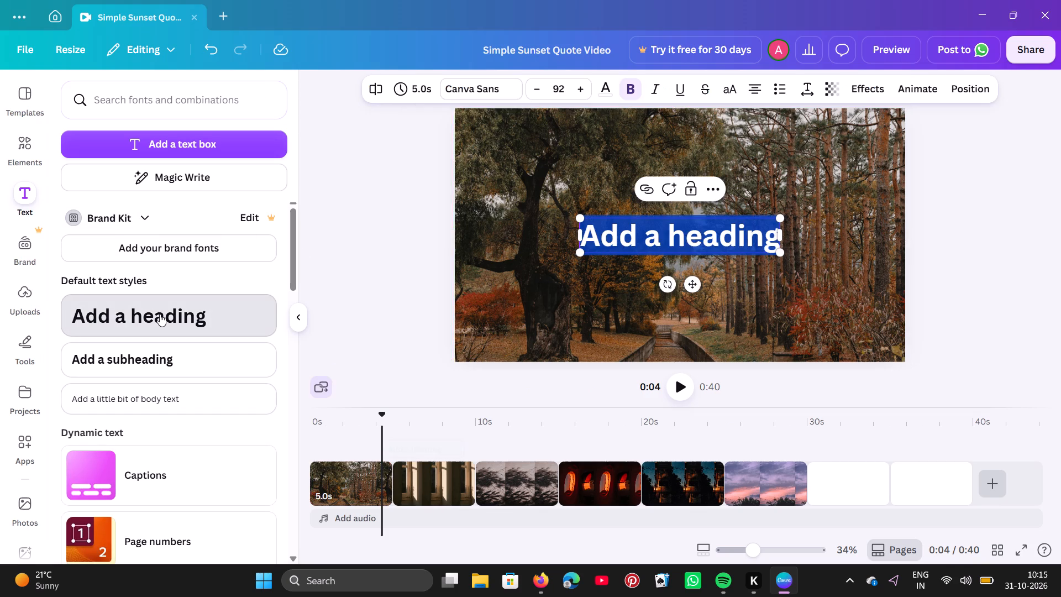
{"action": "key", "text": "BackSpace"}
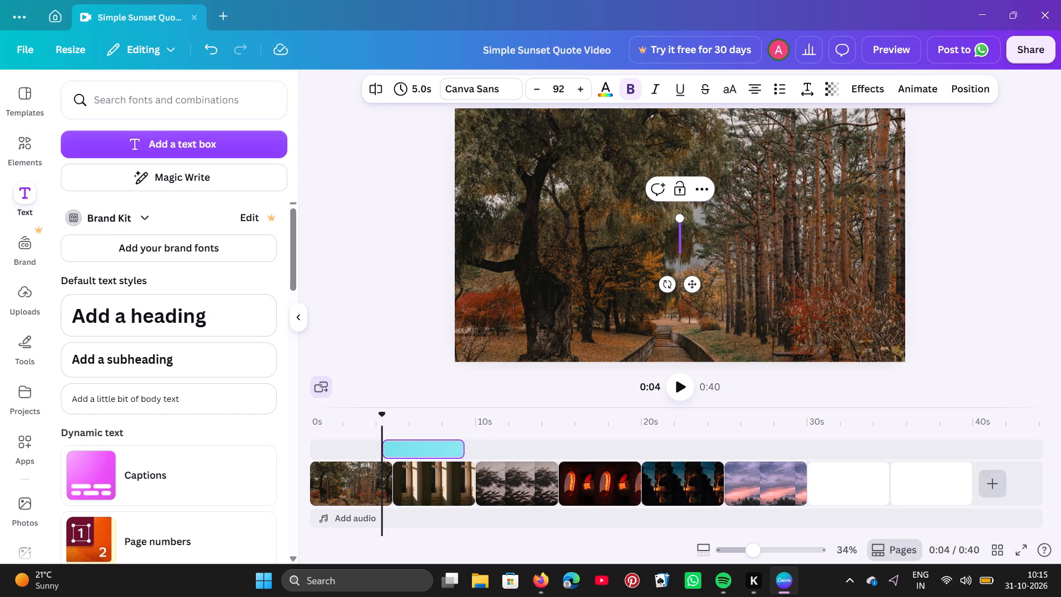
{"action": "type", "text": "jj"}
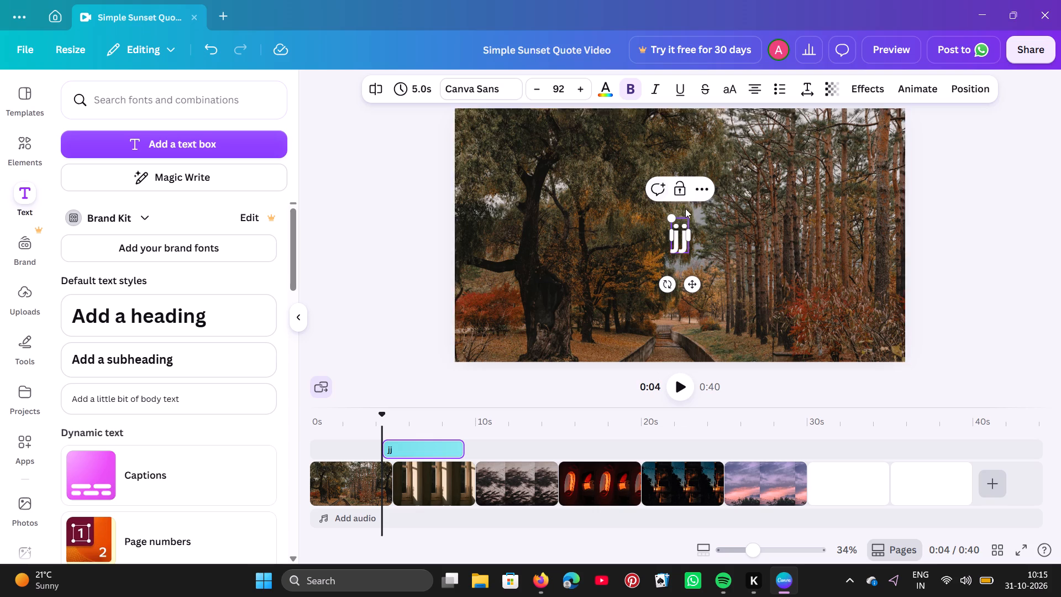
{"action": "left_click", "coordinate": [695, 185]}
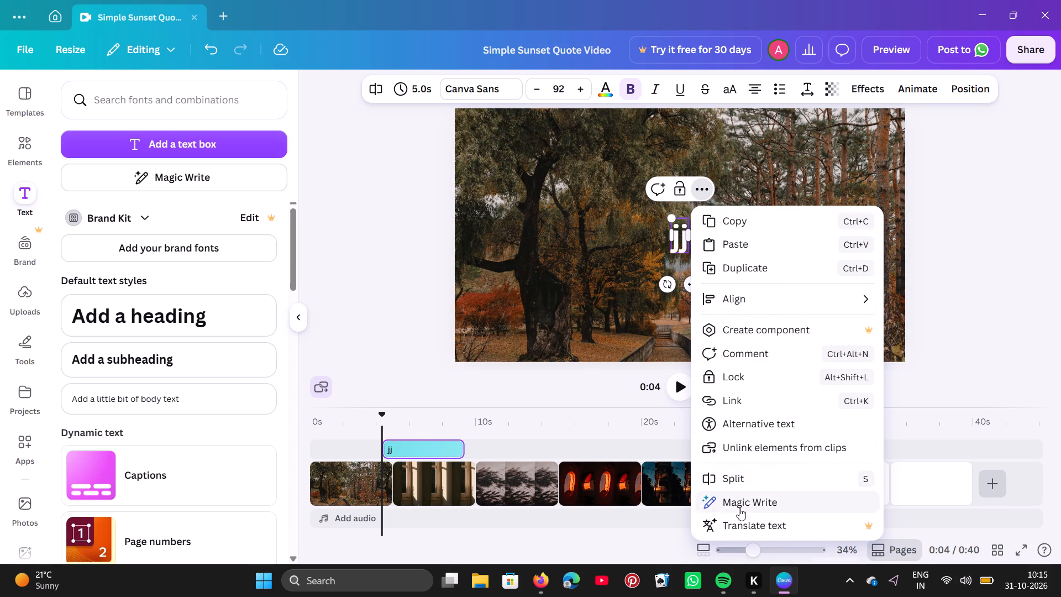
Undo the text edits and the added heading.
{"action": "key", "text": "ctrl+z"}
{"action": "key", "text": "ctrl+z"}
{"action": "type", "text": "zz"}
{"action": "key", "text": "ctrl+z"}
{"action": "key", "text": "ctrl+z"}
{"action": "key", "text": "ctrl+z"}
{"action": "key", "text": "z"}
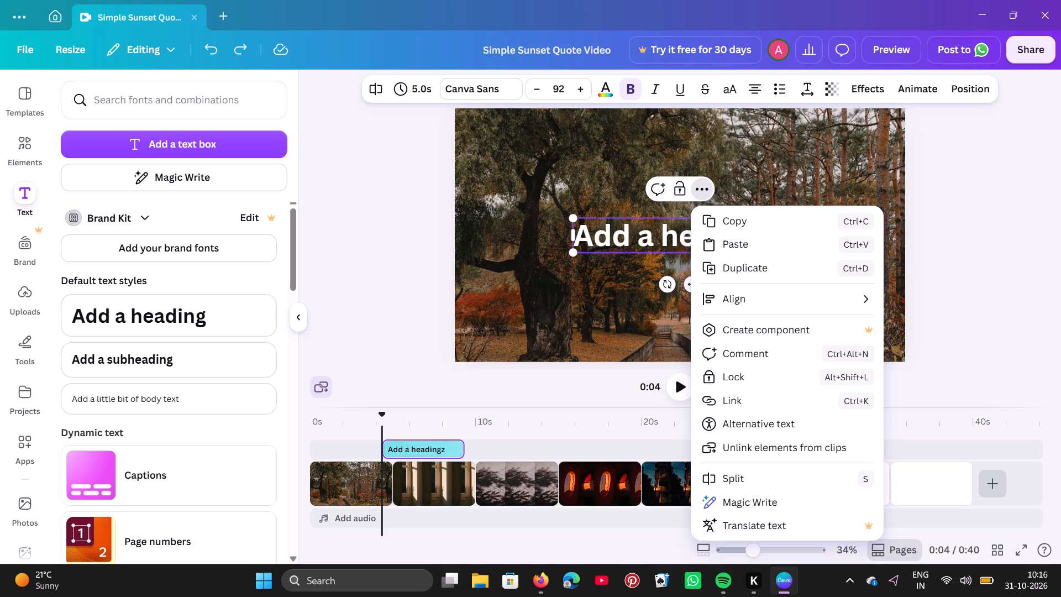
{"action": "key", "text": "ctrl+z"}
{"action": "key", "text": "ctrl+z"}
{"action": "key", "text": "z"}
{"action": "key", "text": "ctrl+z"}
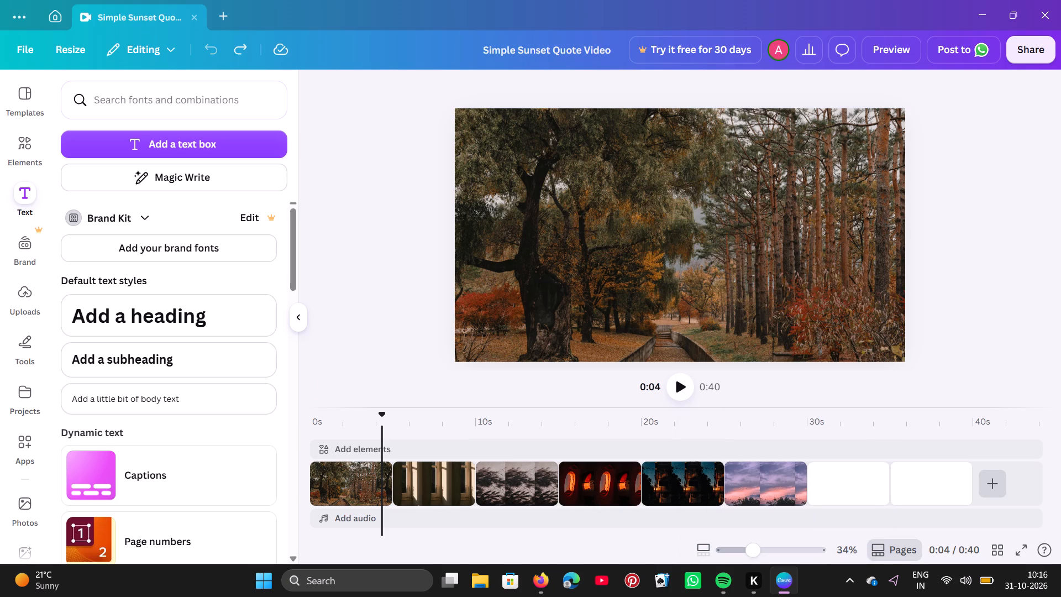
Review the sunlit window and airplane window clips on the timeline.
{"action": "left_click", "coordinate": [535, 484]}
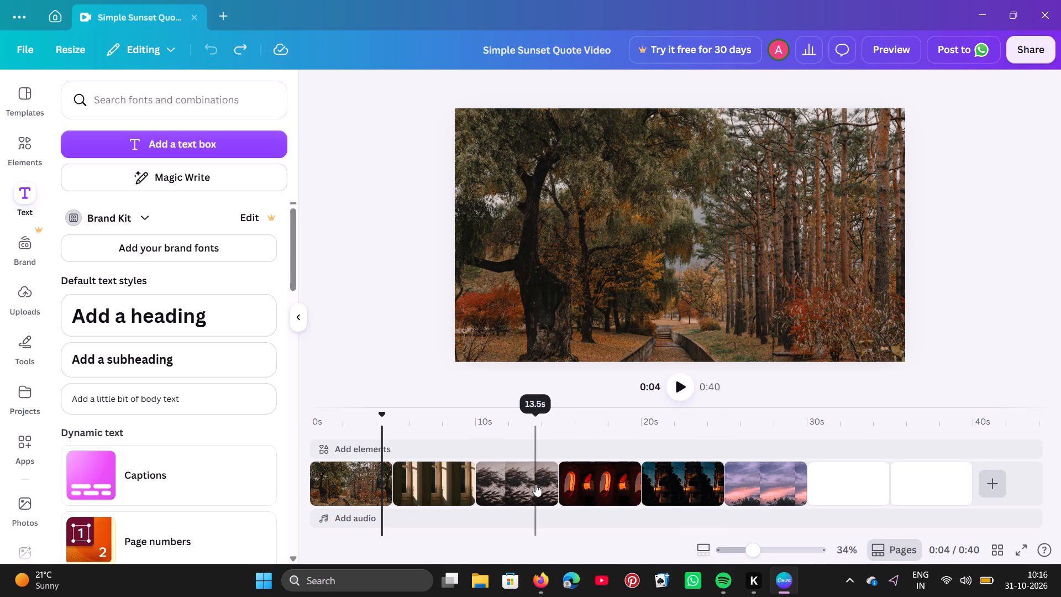
{"action": "left_click", "coordinate": [434, 489]}
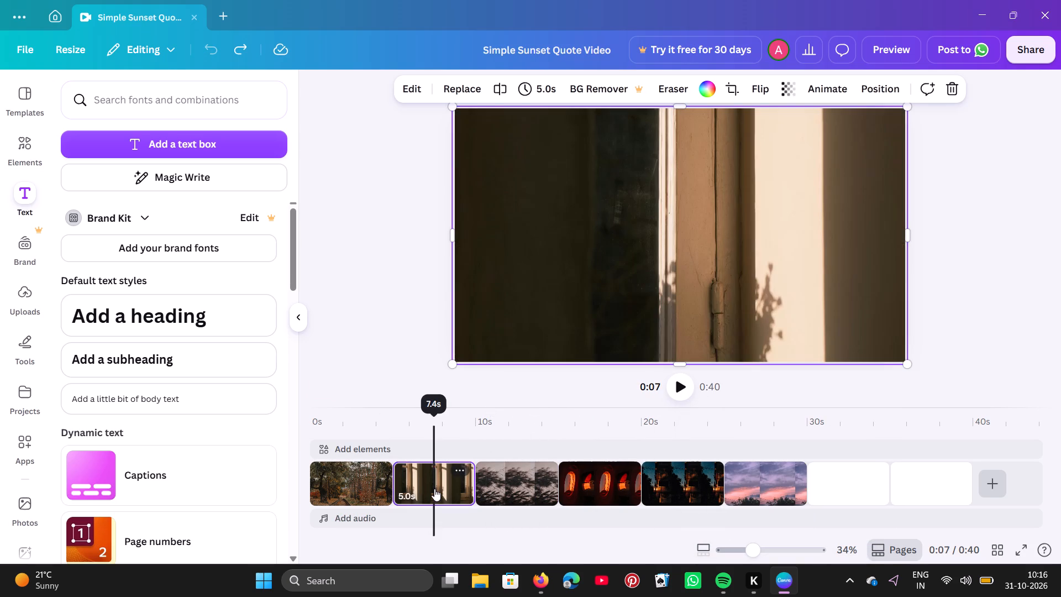
{"action": "left_click", "coordinate": [605, 470]}
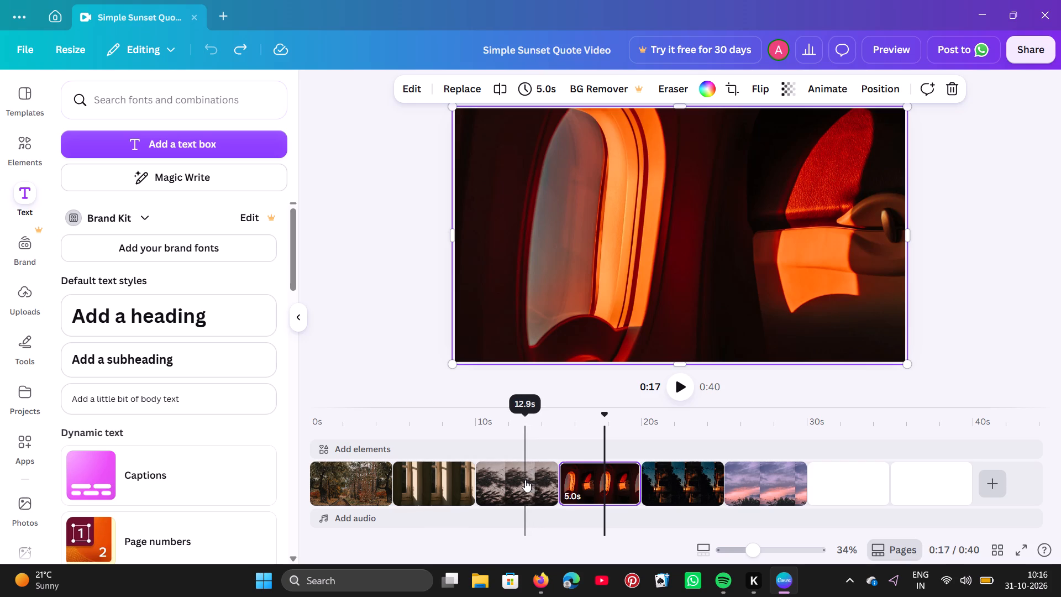
{"action": "left_click", "coordinate": [365, 402]}
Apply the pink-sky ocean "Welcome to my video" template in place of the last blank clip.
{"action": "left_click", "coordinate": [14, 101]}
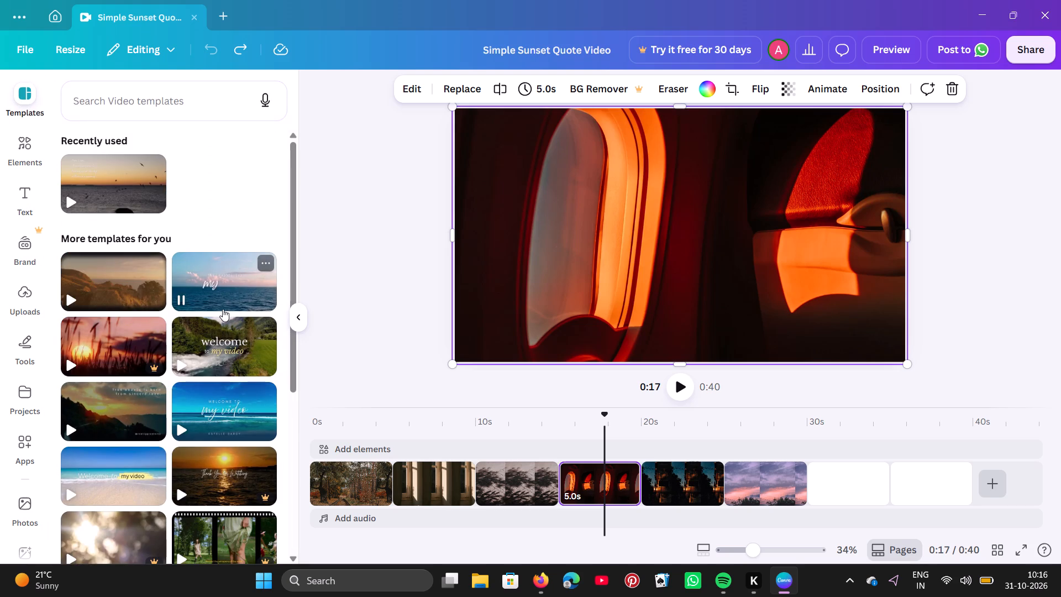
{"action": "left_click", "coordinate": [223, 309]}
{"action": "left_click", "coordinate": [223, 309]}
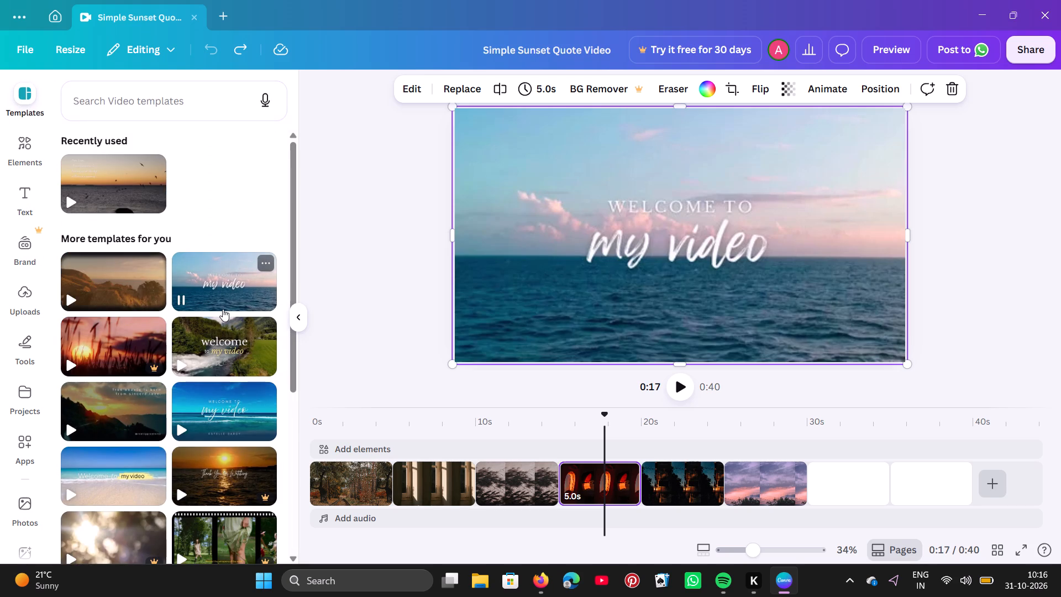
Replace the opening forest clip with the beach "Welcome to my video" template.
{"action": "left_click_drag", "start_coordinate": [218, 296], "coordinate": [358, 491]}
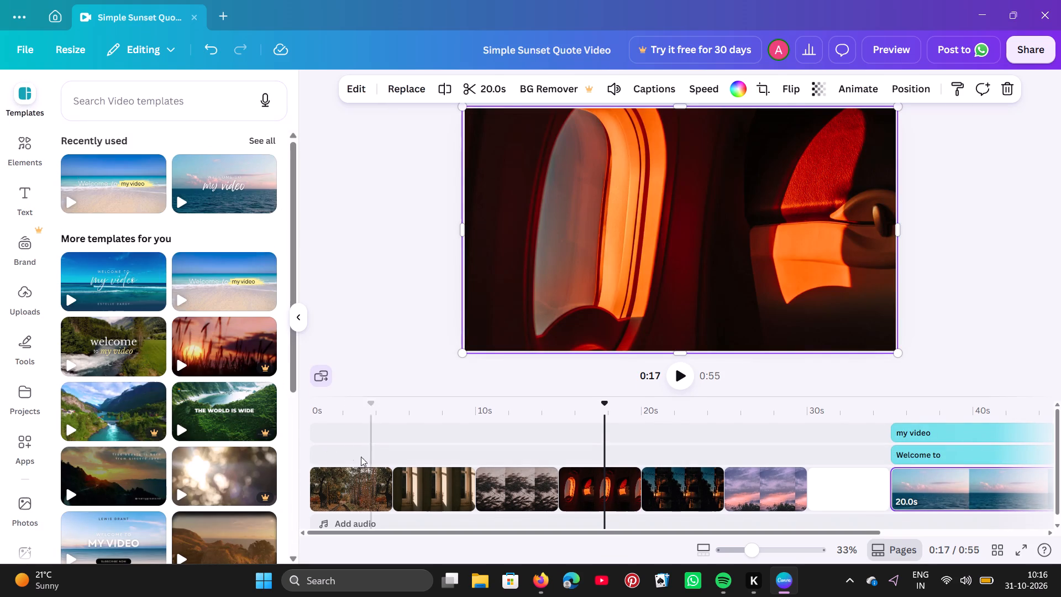
Play the beach intro from the start and examine its text layers on the timeline.
{"action": "left_click", "coordinate": [326, 443]}
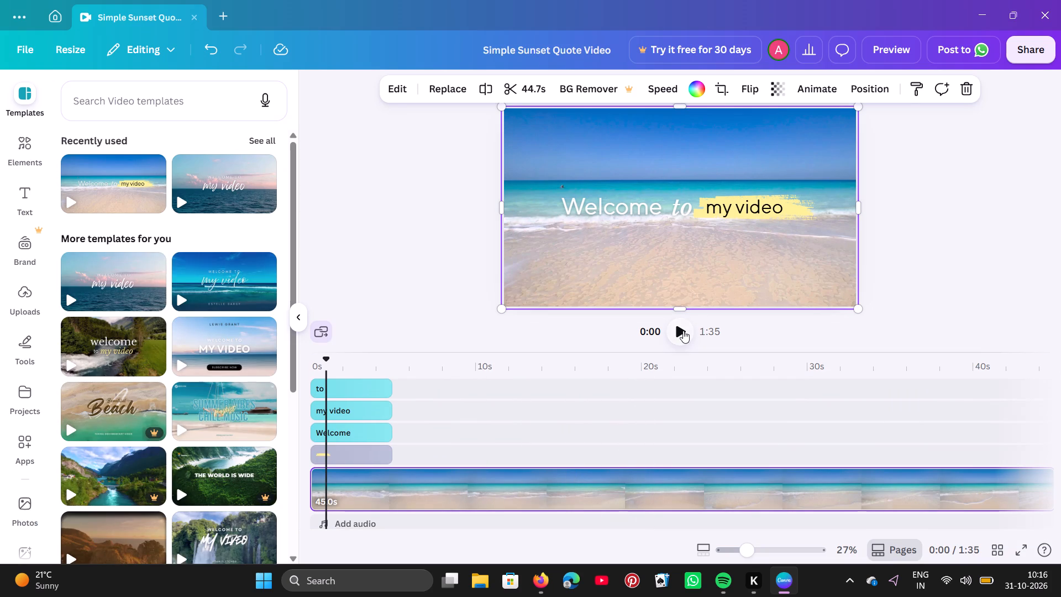
{"action": "left_click", "coordinate": [683, 331]}
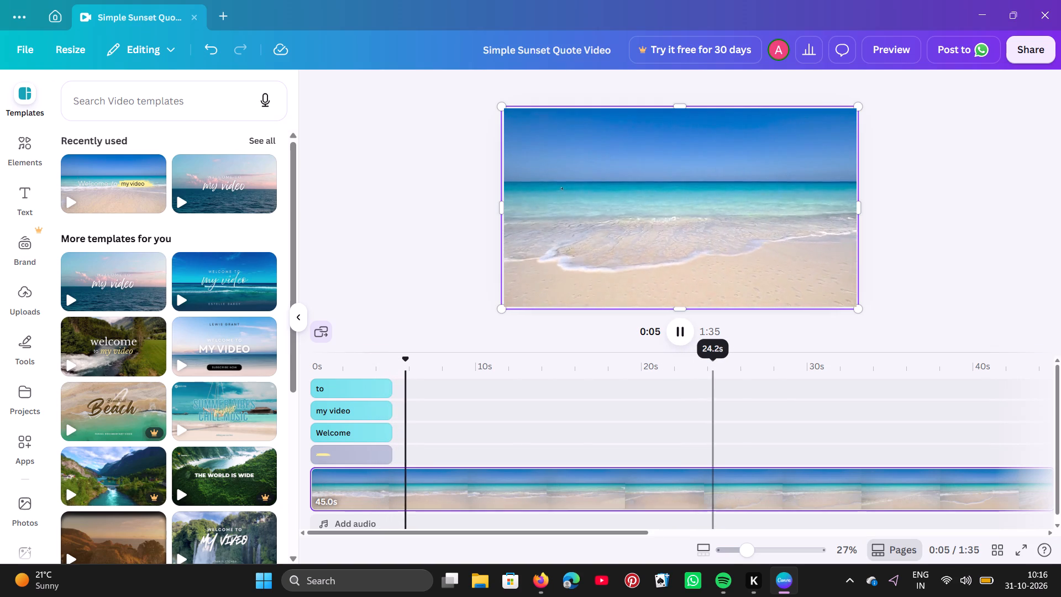
{"action": "left_click", "coordinate": [316, 354]}
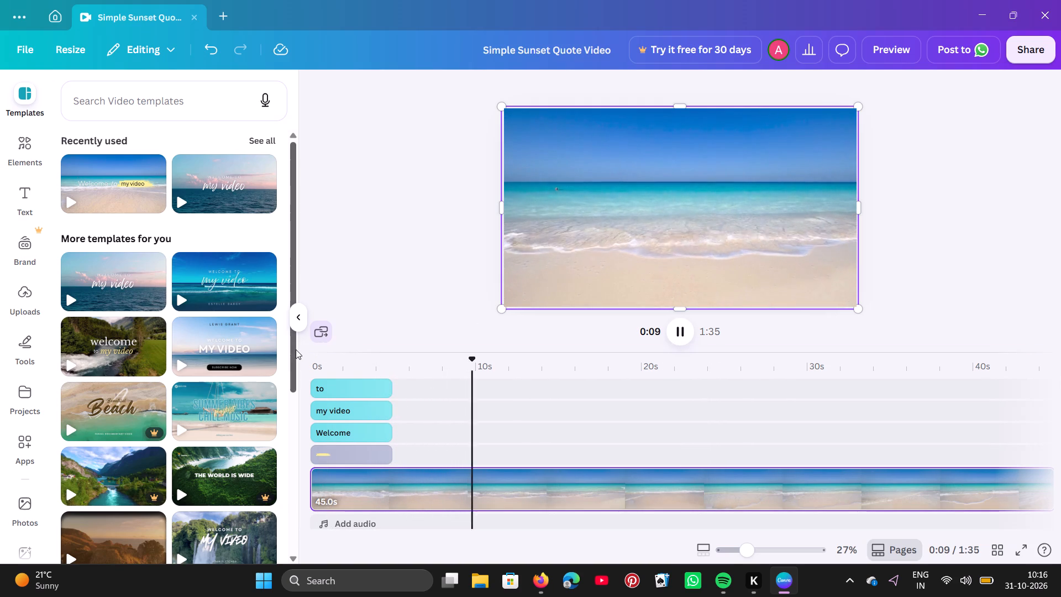
{"action": "left_click", "coordinate": [324, 358]}
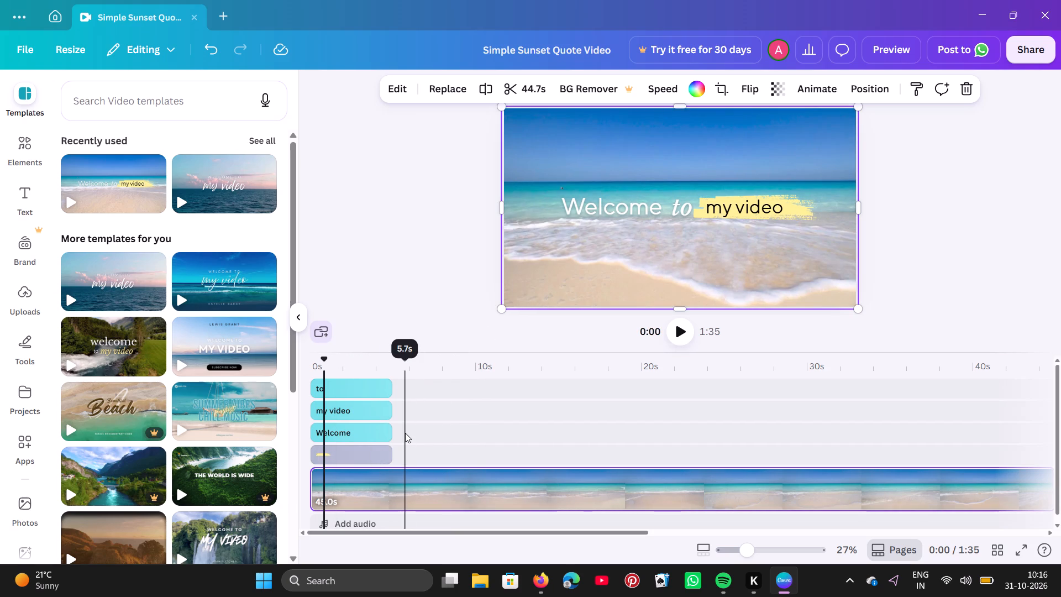
{"action": "scroll", "coordinate": [360, 449], "scroll_direction": "down", "scroll_amount": 1}
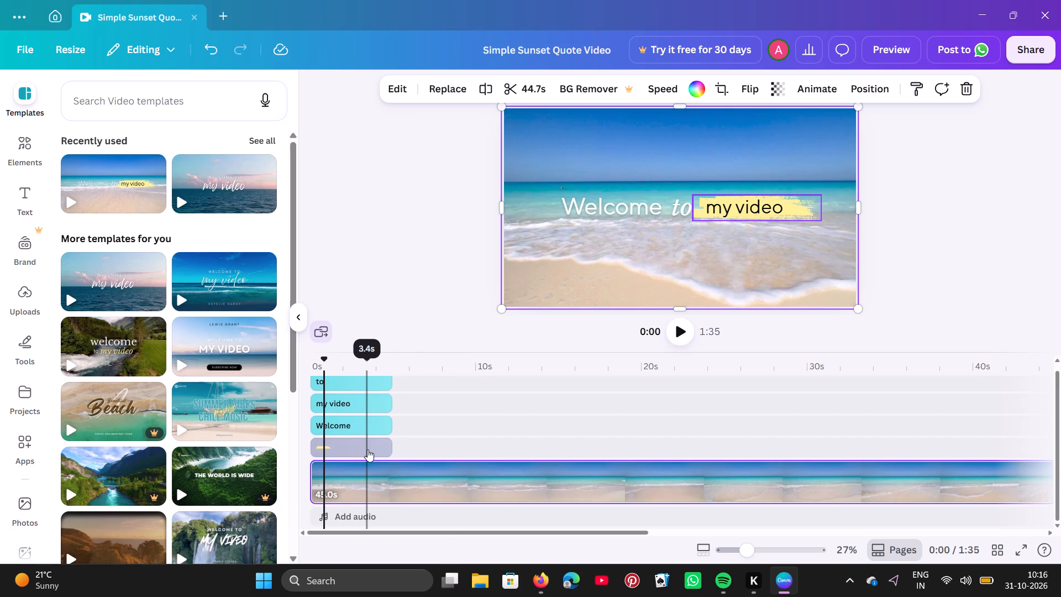
{"action": "scroll", "coordinate": [393, 438], "scroll_direction": "down", "scroll_amount": 1}
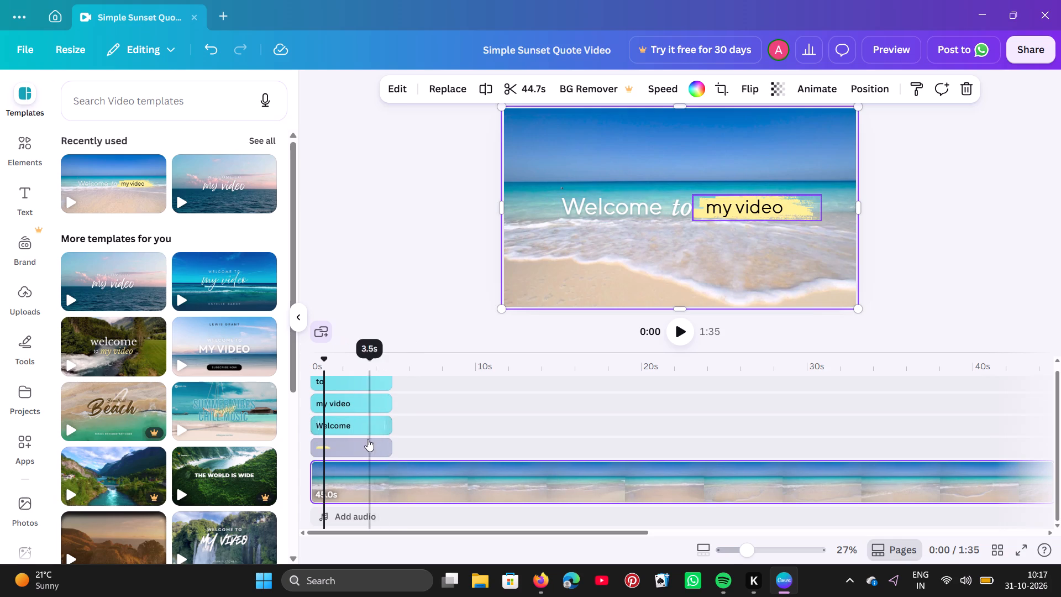
{"action": "scroll", "coordinate": [397, 444], "scroll_direction": "down", "scroll_amount": 2}
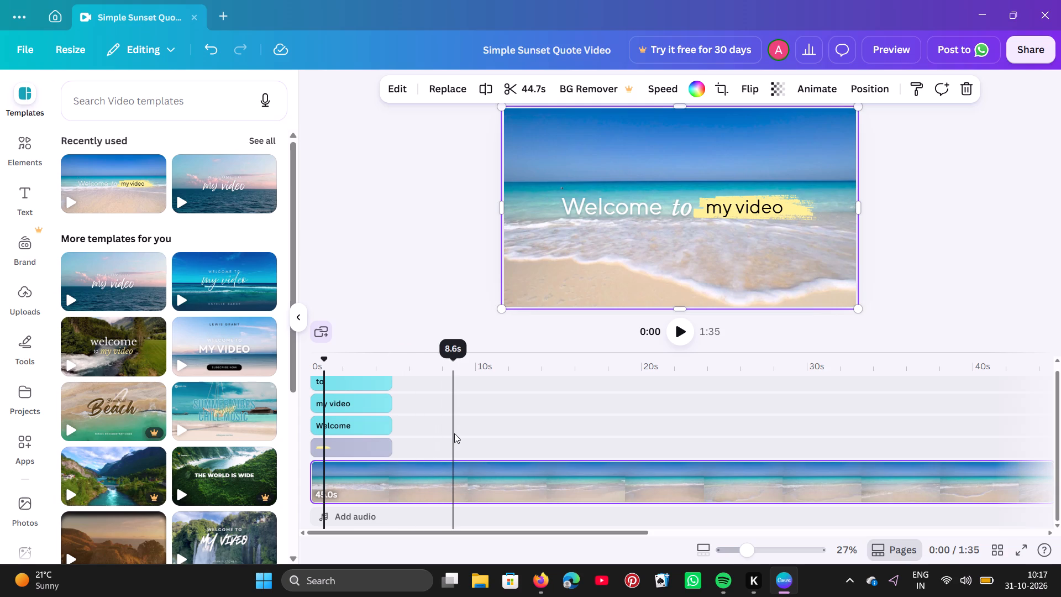
{"action": "scroll", "coordinate": [454, 433], "scroll_direction": "down", "scroll_amount": 3}
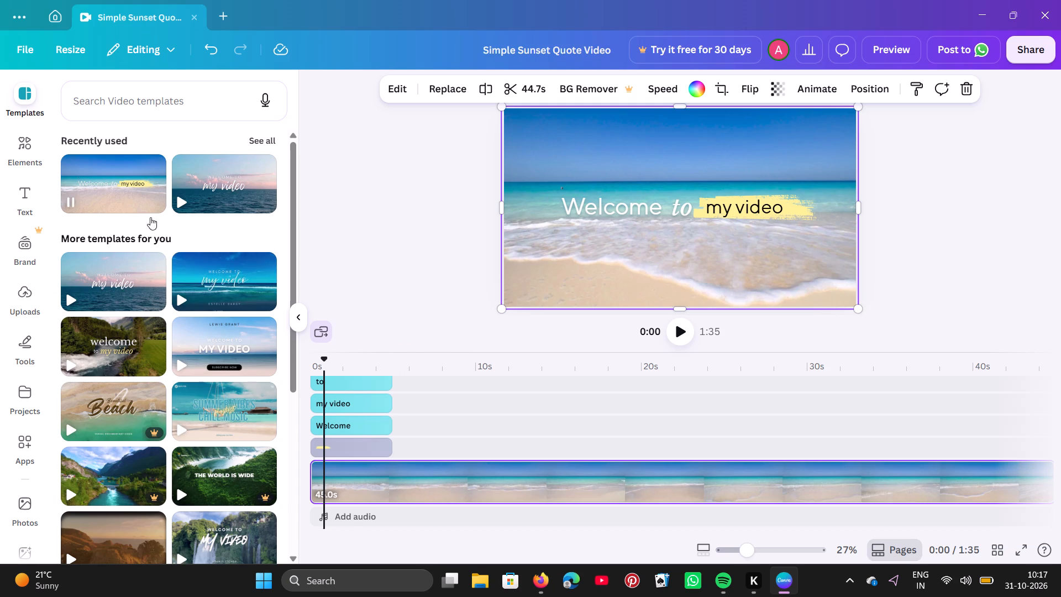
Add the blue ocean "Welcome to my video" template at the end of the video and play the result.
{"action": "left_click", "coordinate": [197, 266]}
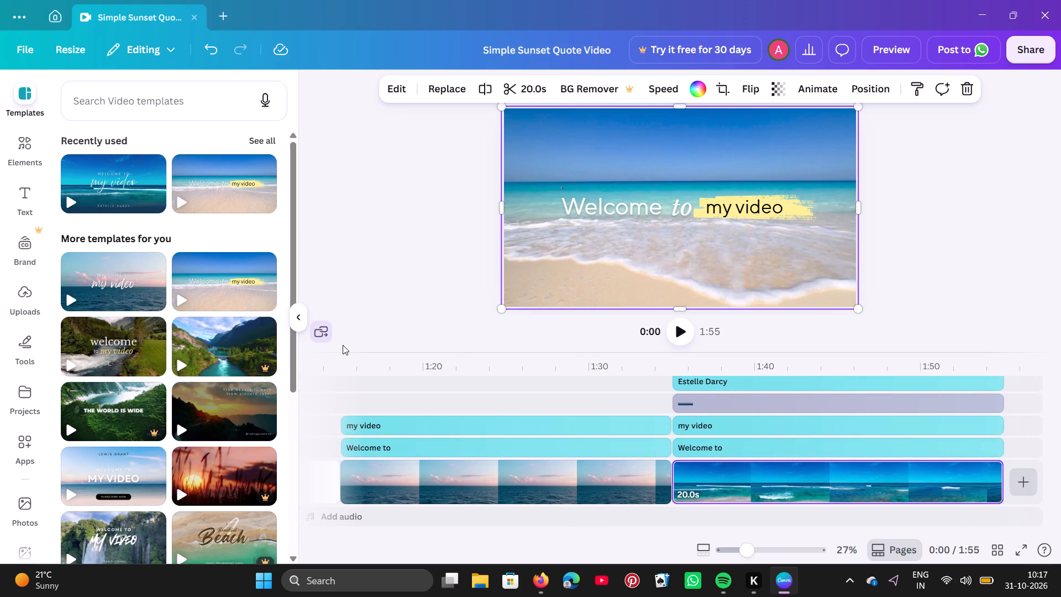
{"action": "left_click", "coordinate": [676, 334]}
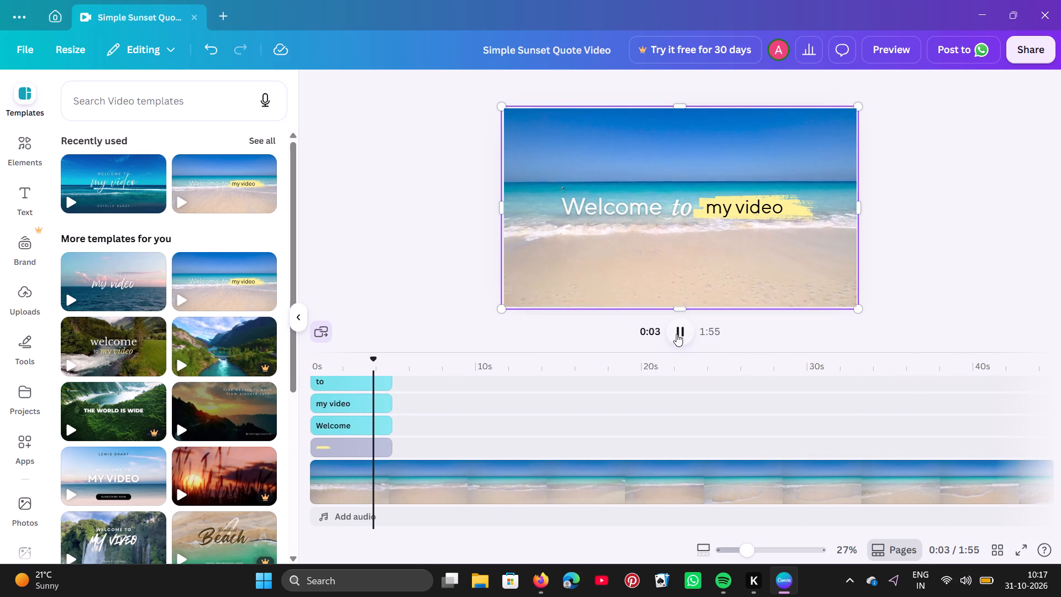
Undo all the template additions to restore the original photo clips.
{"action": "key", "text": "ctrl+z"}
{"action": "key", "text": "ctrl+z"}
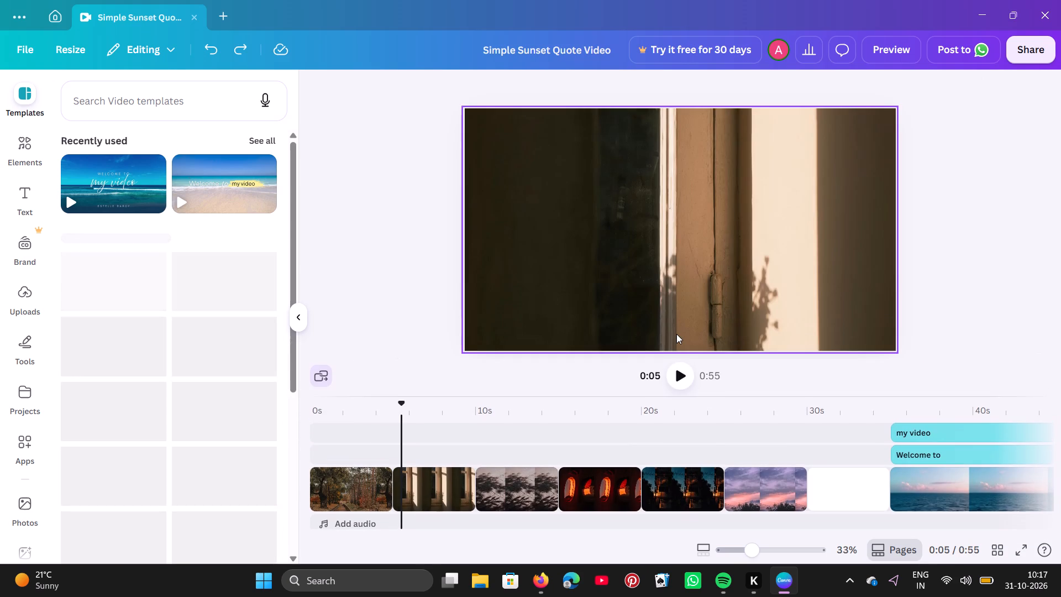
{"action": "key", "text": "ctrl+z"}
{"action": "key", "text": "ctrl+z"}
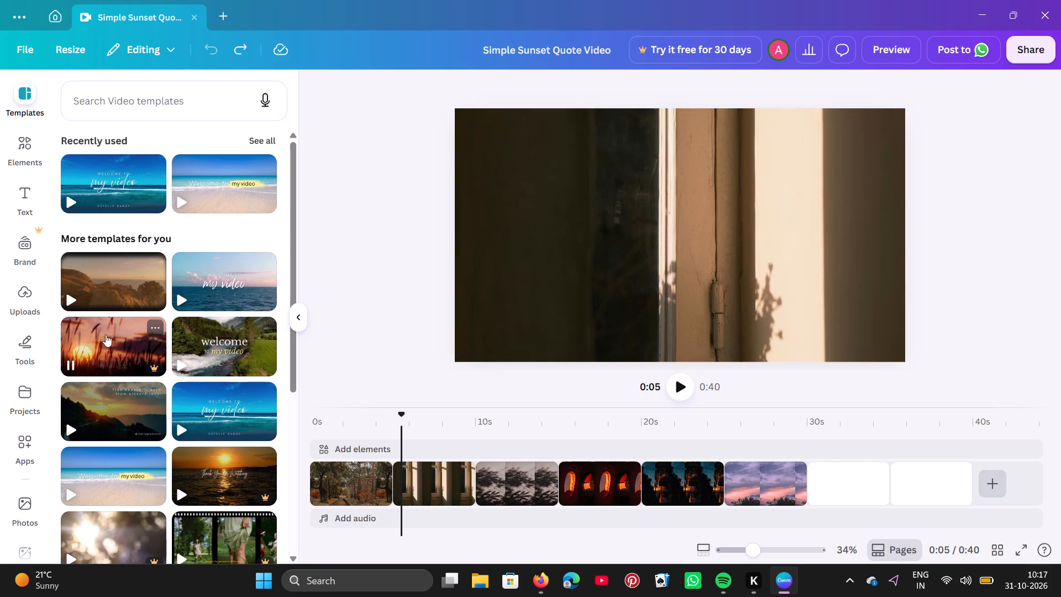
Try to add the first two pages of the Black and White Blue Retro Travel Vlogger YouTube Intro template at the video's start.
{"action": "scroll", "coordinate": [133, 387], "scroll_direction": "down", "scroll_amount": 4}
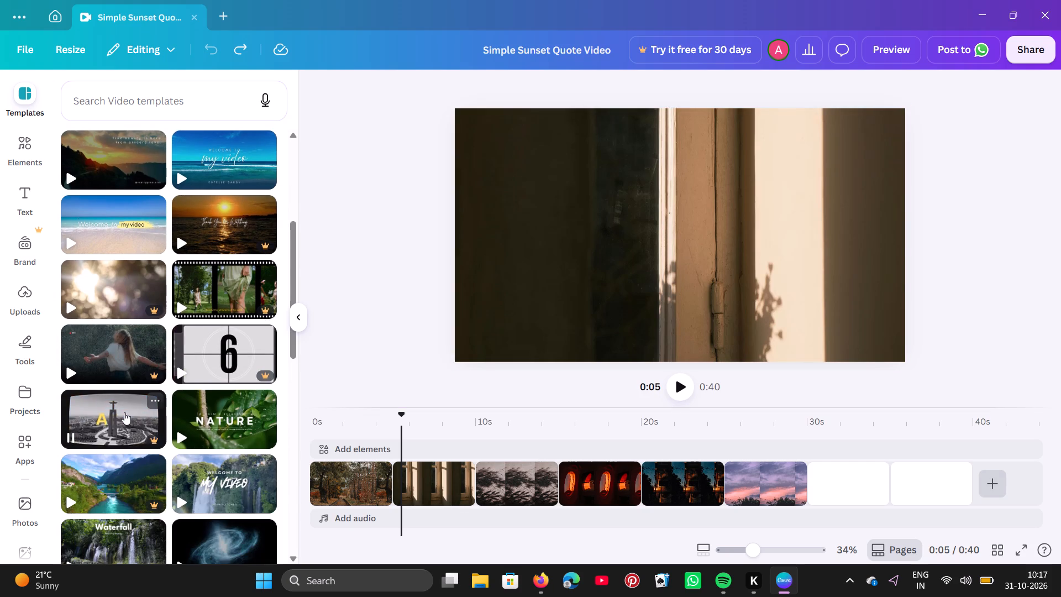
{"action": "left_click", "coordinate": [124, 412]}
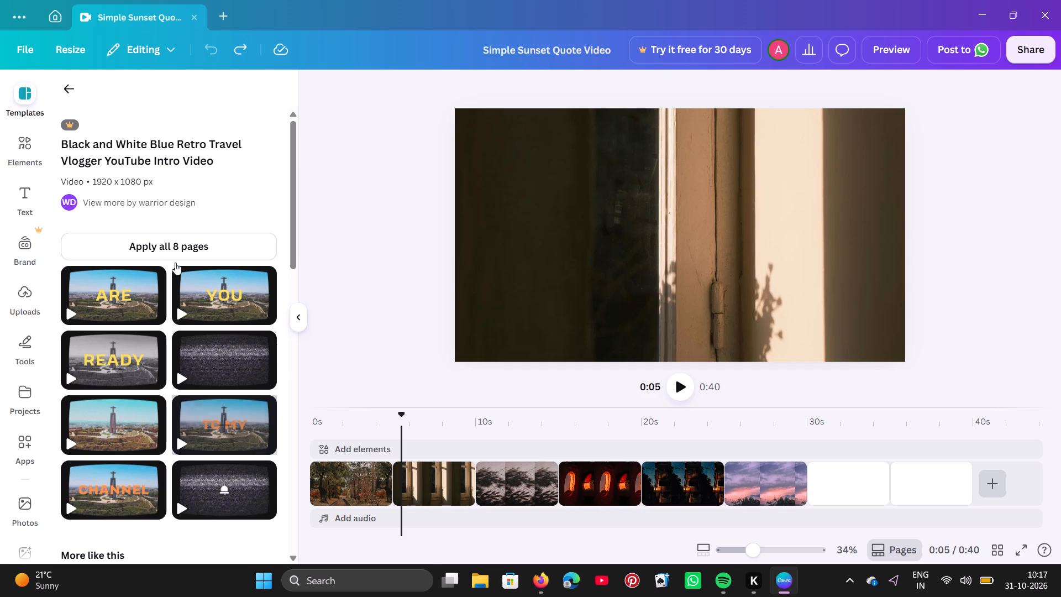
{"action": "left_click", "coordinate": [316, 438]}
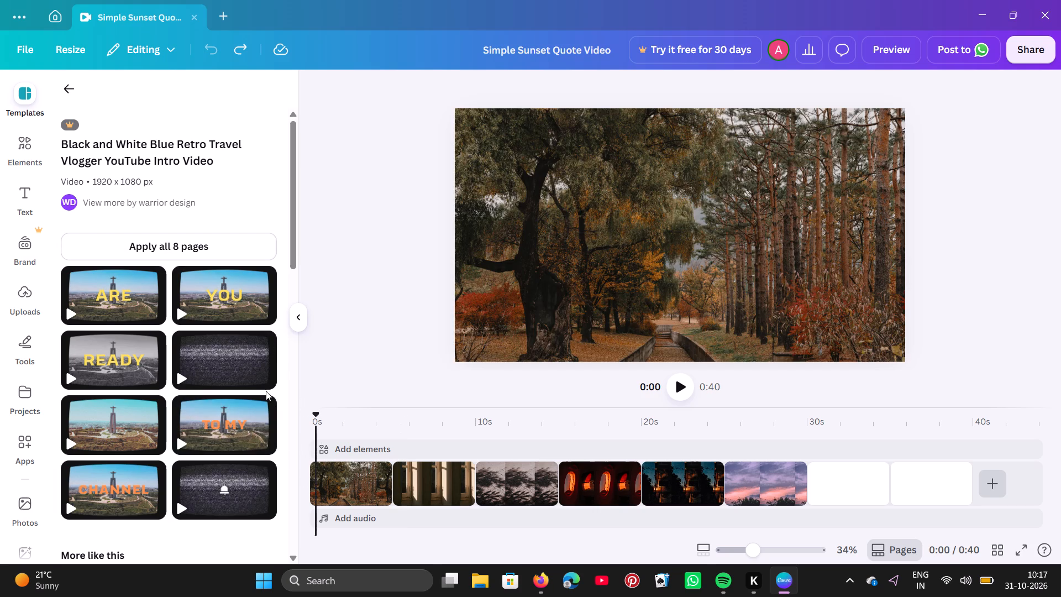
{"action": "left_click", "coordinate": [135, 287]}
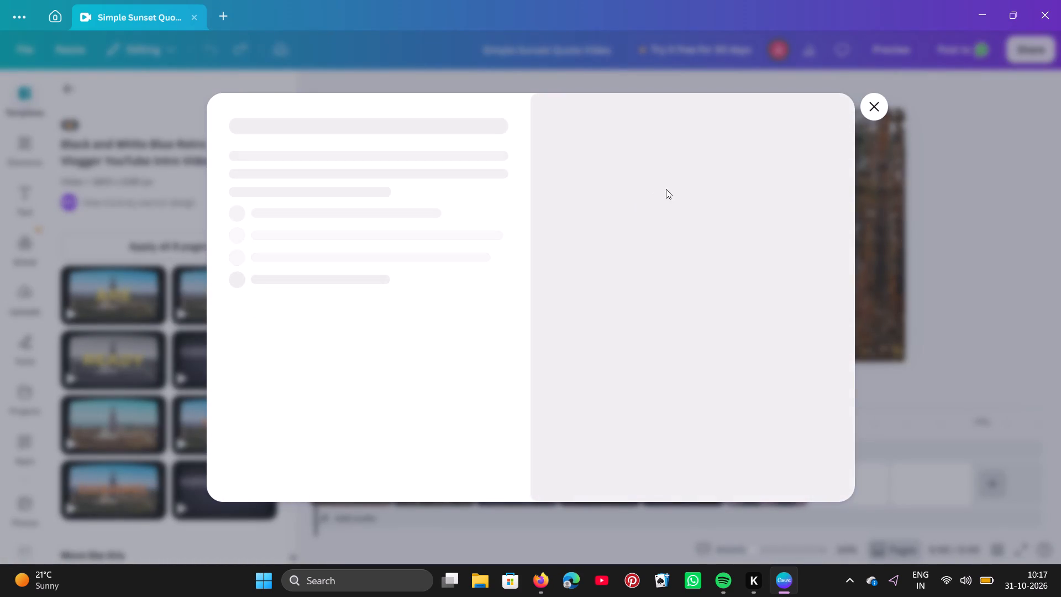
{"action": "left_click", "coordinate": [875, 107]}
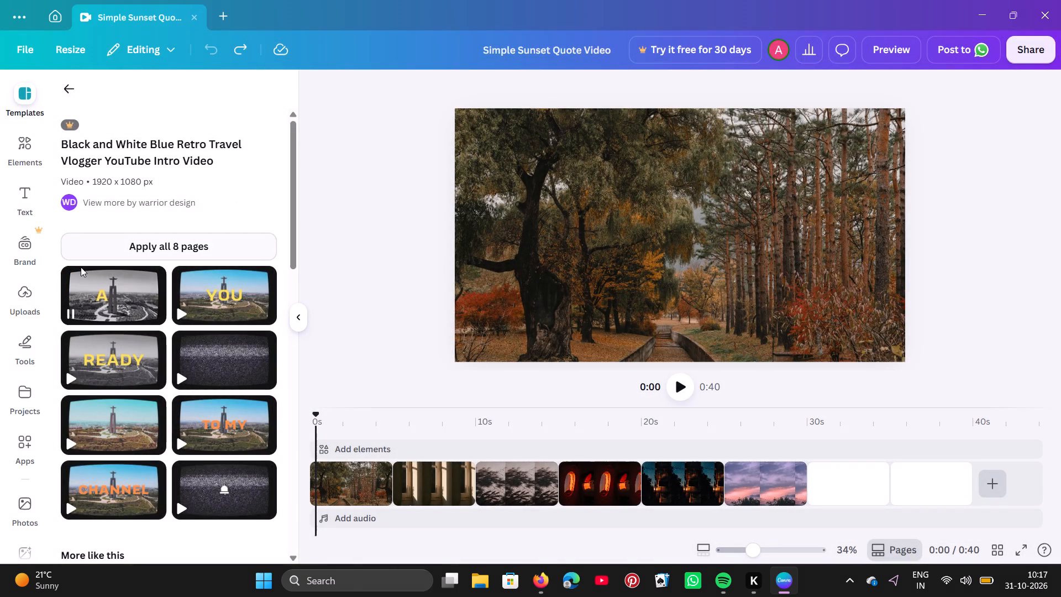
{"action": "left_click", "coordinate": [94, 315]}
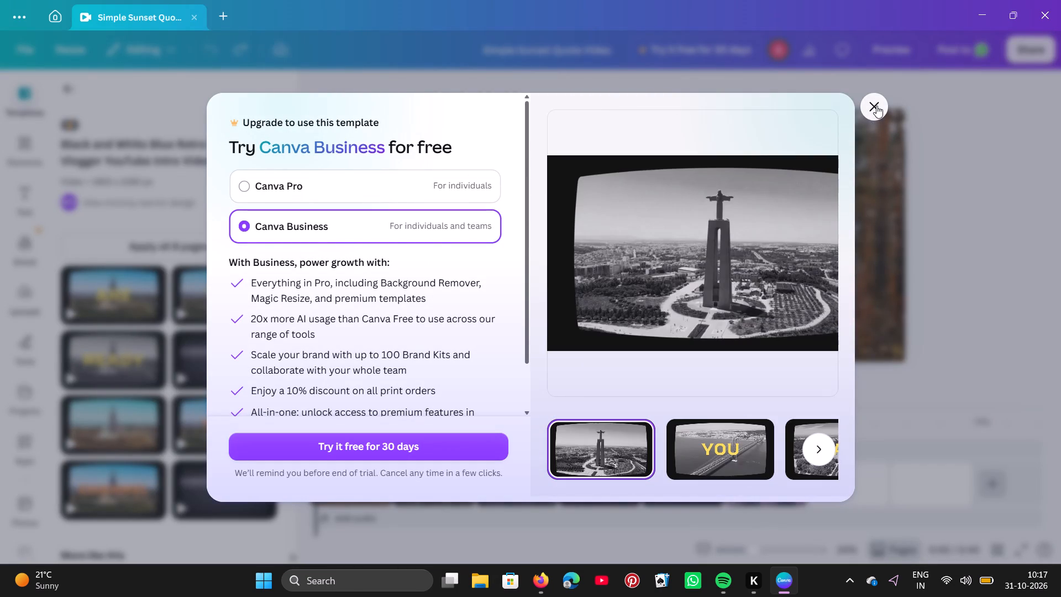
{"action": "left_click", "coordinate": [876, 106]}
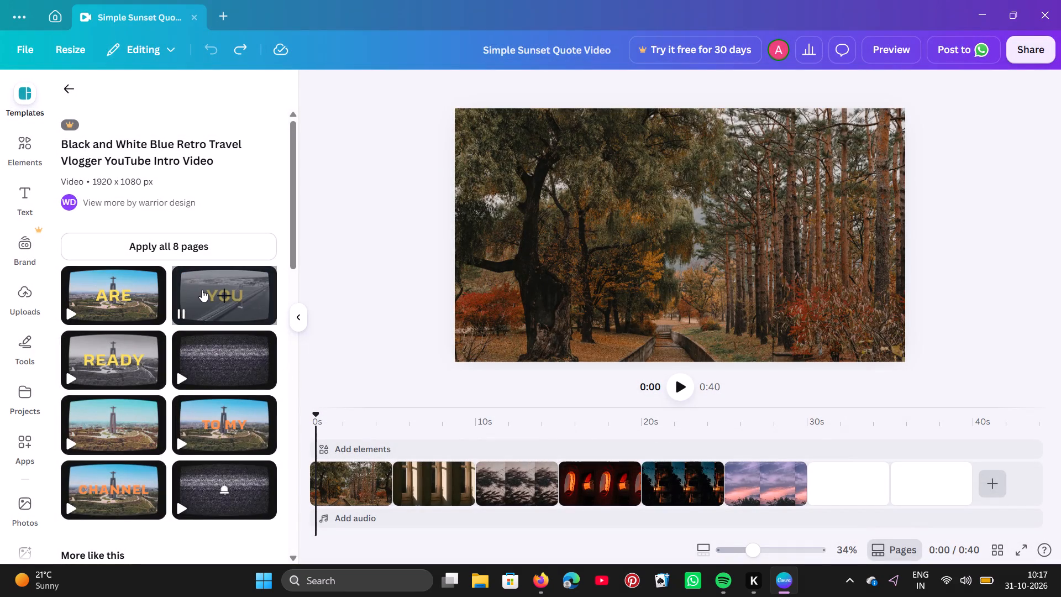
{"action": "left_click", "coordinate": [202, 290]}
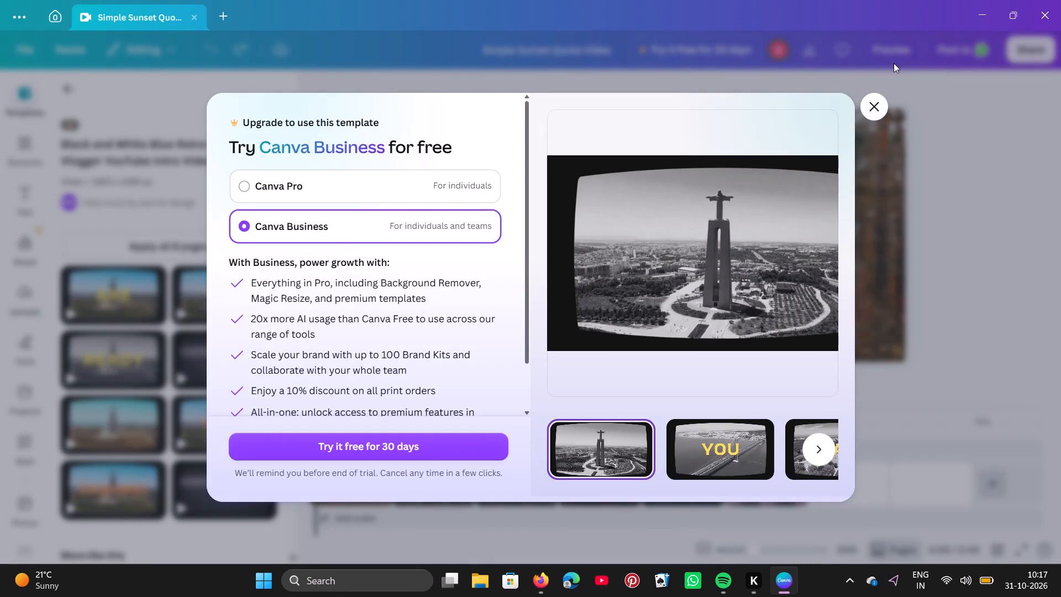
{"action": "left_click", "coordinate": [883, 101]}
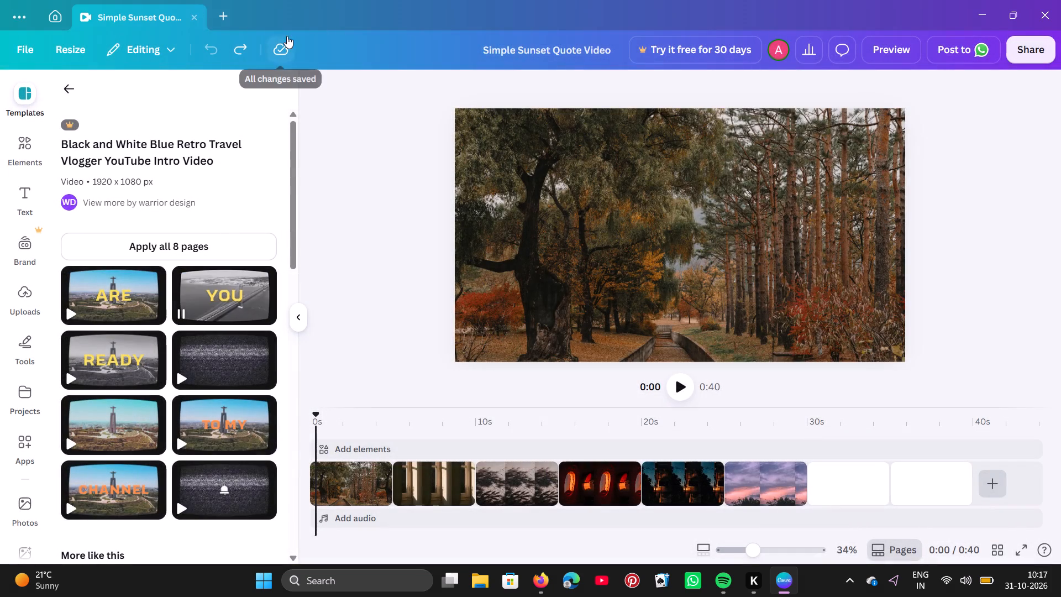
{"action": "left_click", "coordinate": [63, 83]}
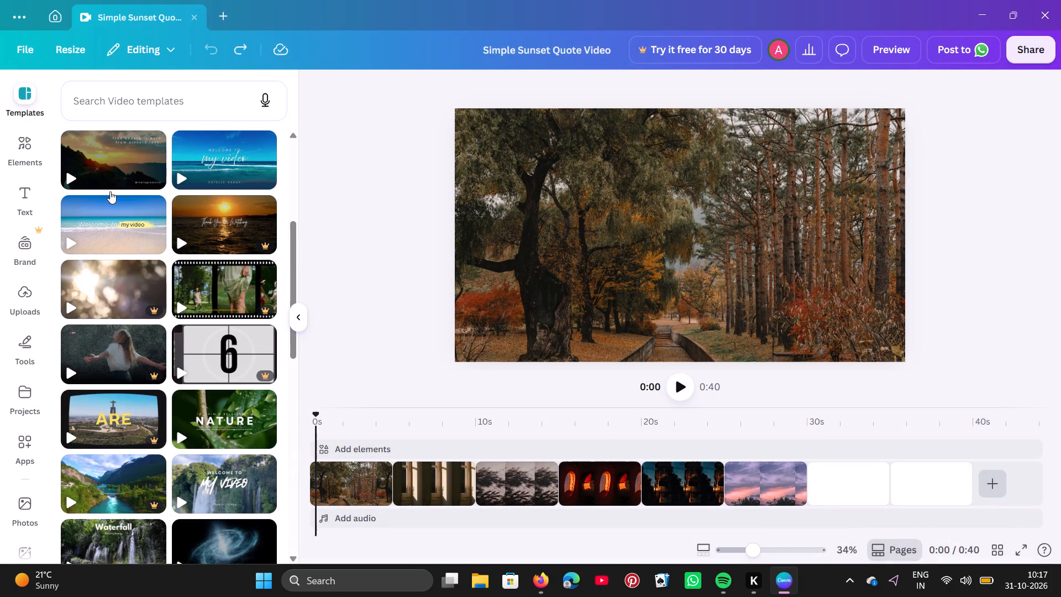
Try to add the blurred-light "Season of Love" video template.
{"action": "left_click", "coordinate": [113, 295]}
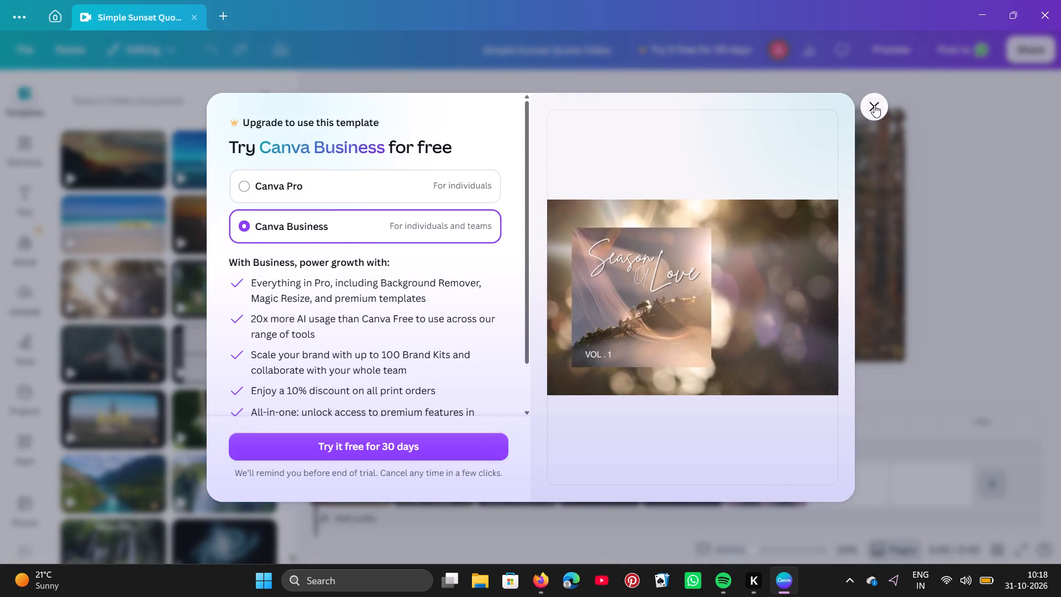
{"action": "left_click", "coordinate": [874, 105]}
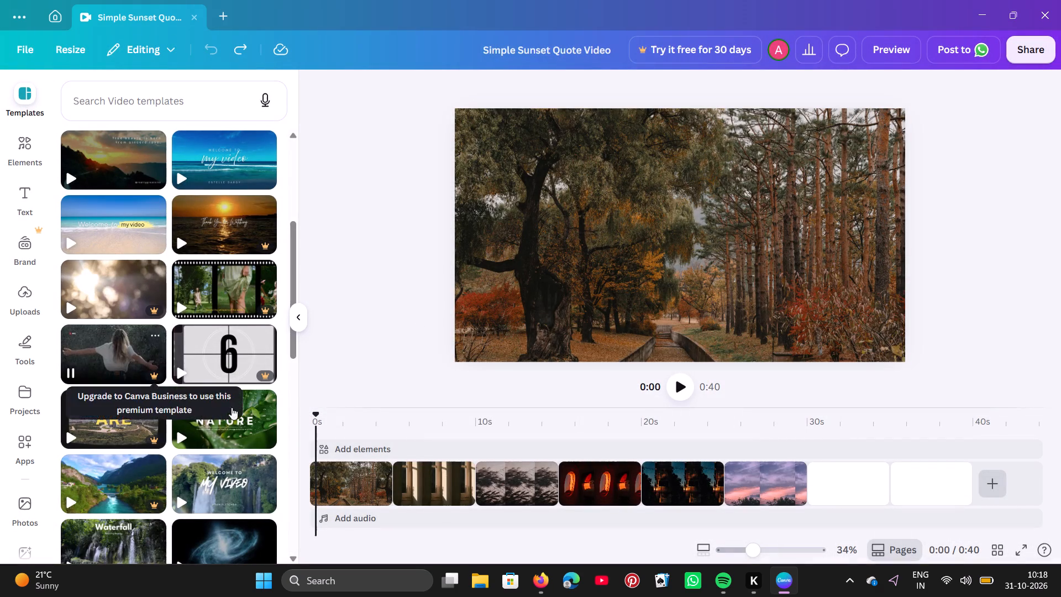
Apply the mountain road "Nature" video template to the last blank page of the video.
{"action": "scroll", "coordinate": [239, 409], "scroll_direction": "down", "scroll_amount": 3}
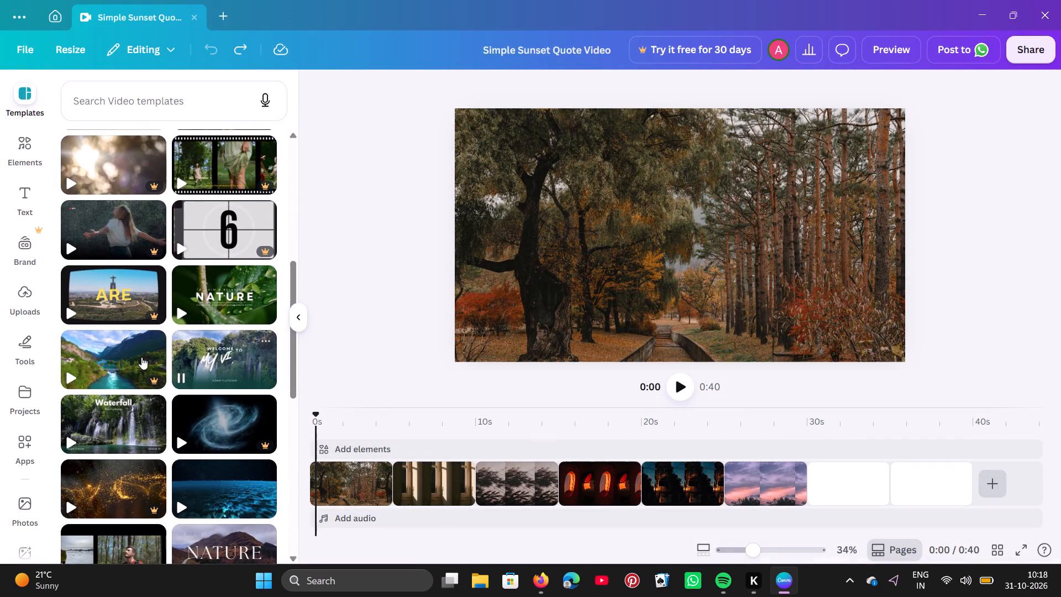
{"action": "scroll", "coordinate": [271, 474], "scroll_direction": "down", "scroll_amount": 2}
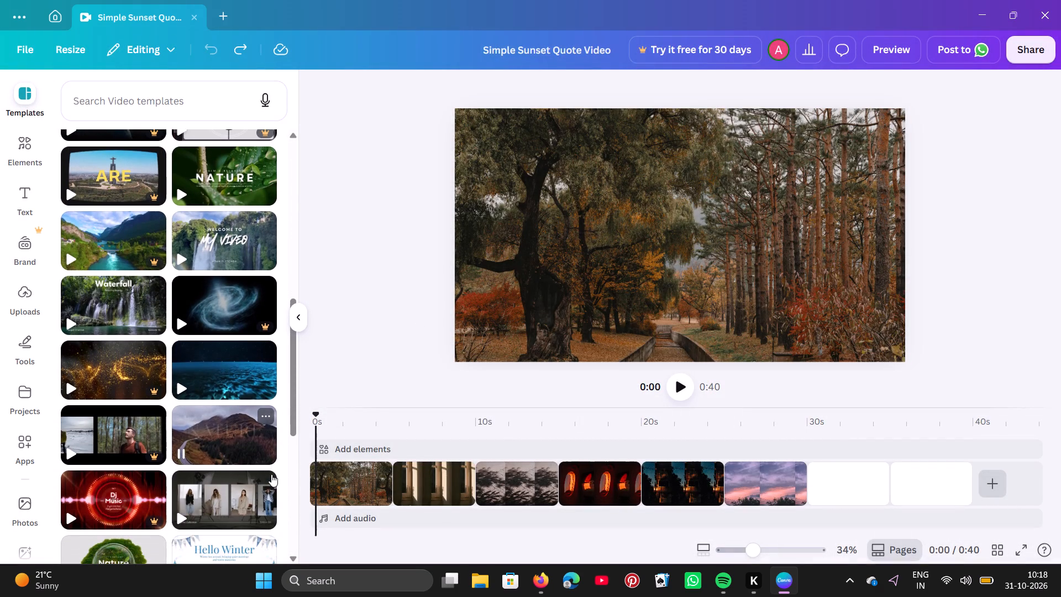
{"action": "left_click", "coordinate": [190, 453]}
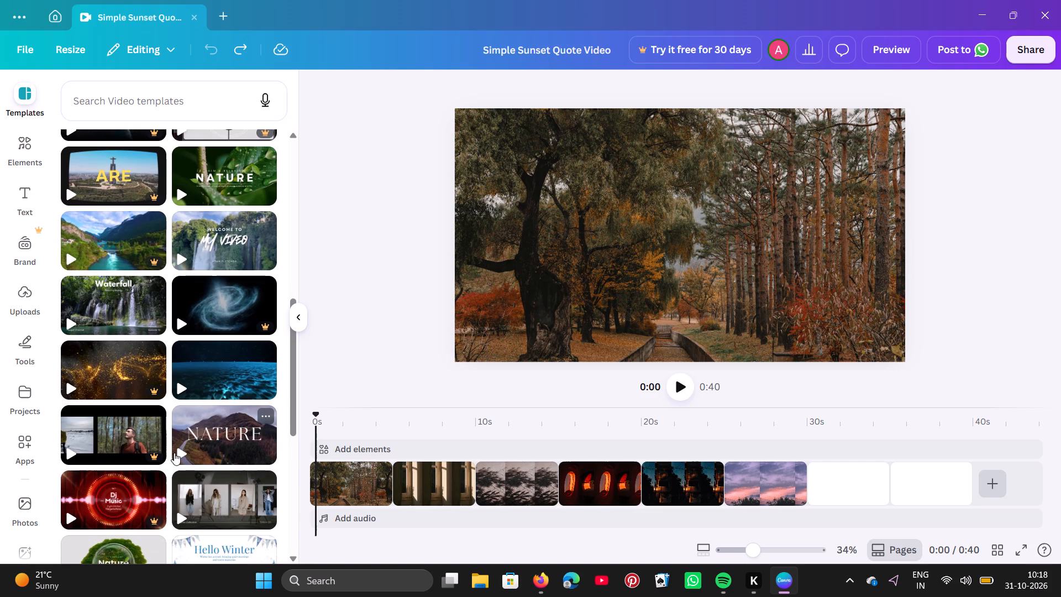
{"action": "left_click", "coordinate": [174, 453]}
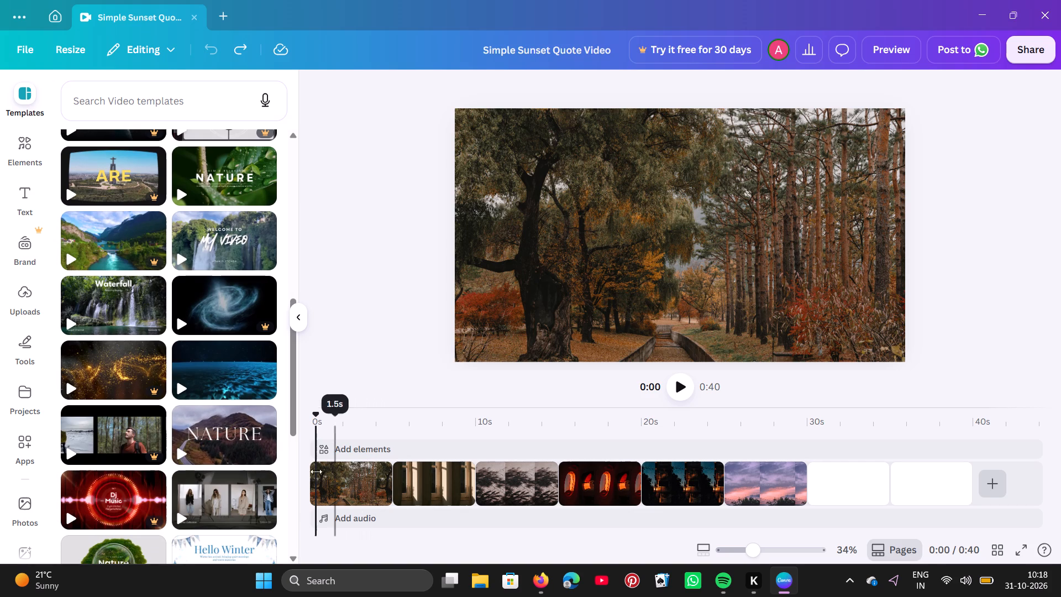
{"action": "left_click", "coordinate": [317, 463]}
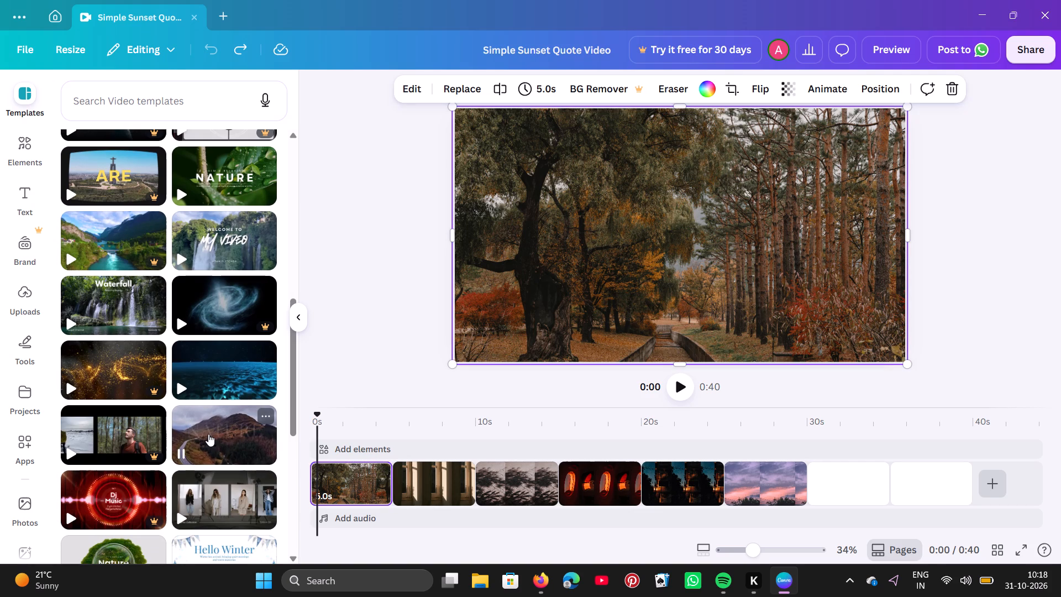
{"action": "left_click", "coordinate": [208, 434]}
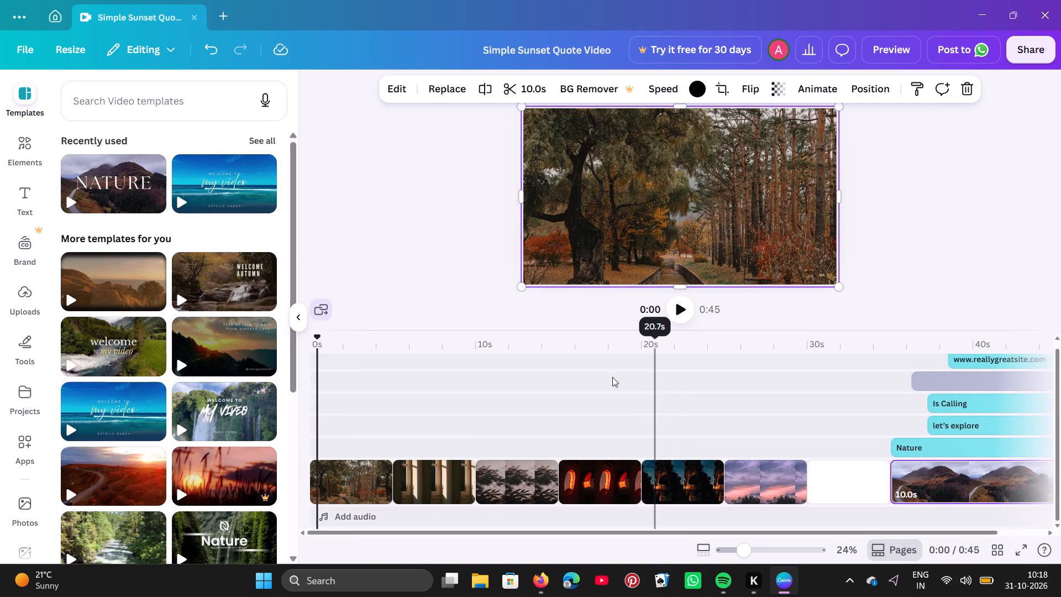
{"action": "left_click", "coordinate": [293, 362]}
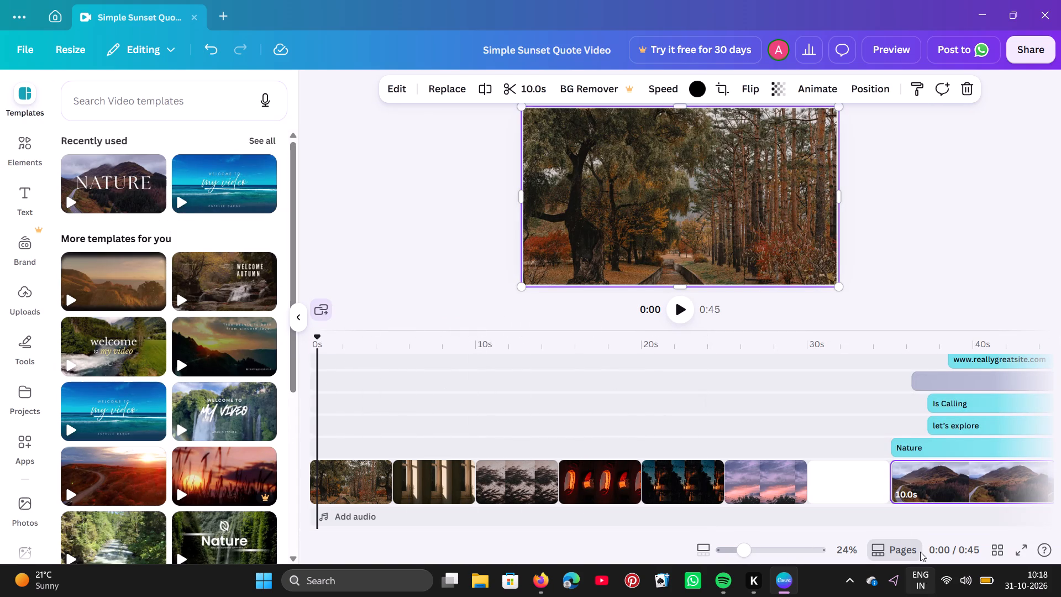
Move the 10-second Nature template clip to the very start of the video, ahead of the forest clip.
{"action": "left_click_drag", "start_coordinate": [915, 484], "coordinate": [870, 480]}
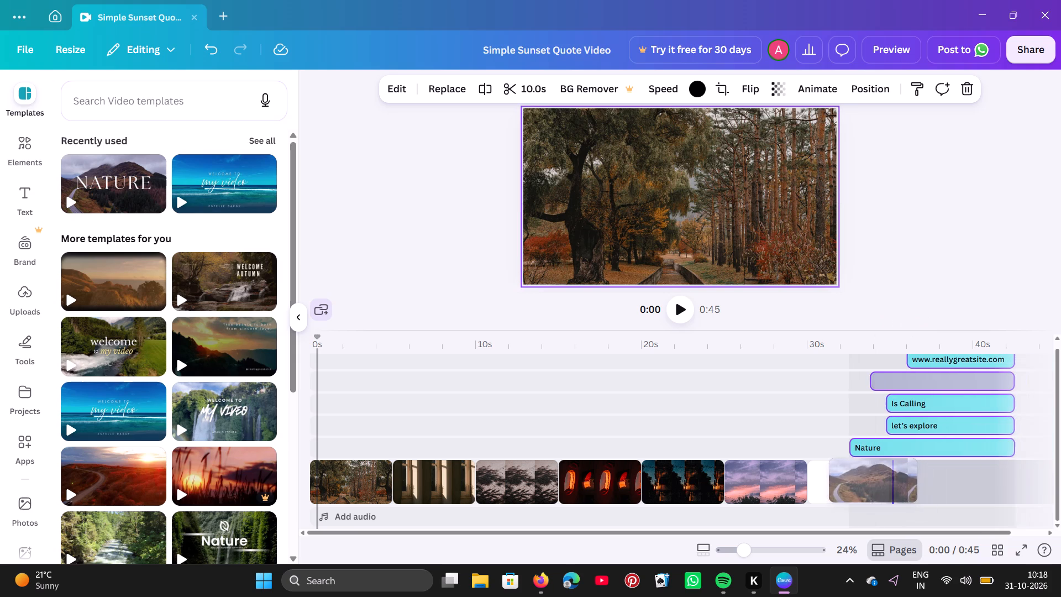
{"action": "left_click_drag", "start_coordinate": [870, 480], "coordinate": [847, 484]}
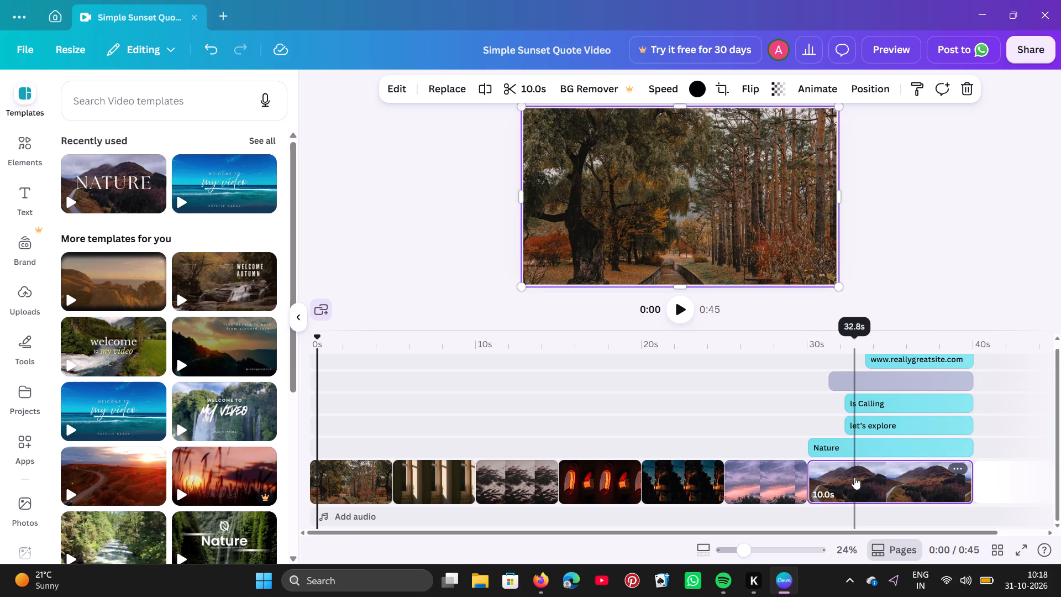
{"action": "left_click_drag", "start_coordinate": [854, 477], "coordinate": [347, 486]}
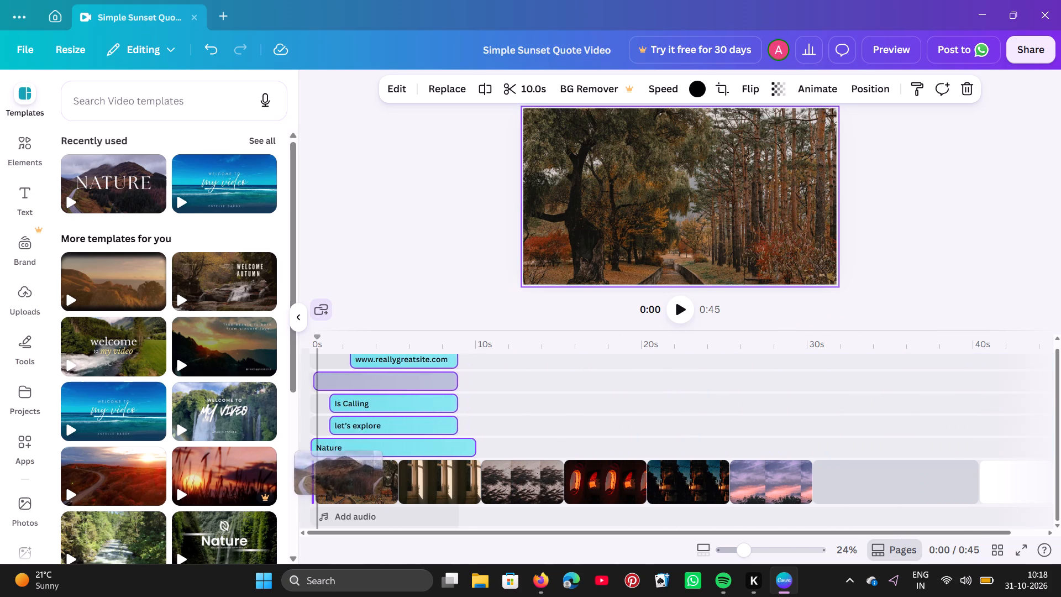
{"action": "left_click_drag", "start_coordinate": [347, 486], "coordinate": [353, 484]}
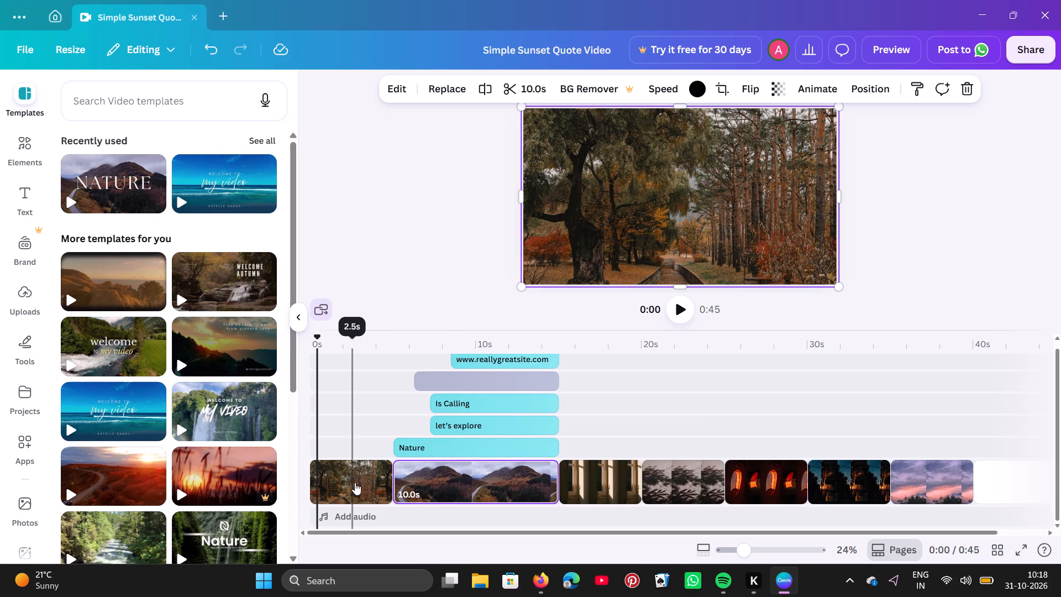
{"action": "left_click_drag", "start_coordinate": [439, 474], "coordinate": [335, 468]}
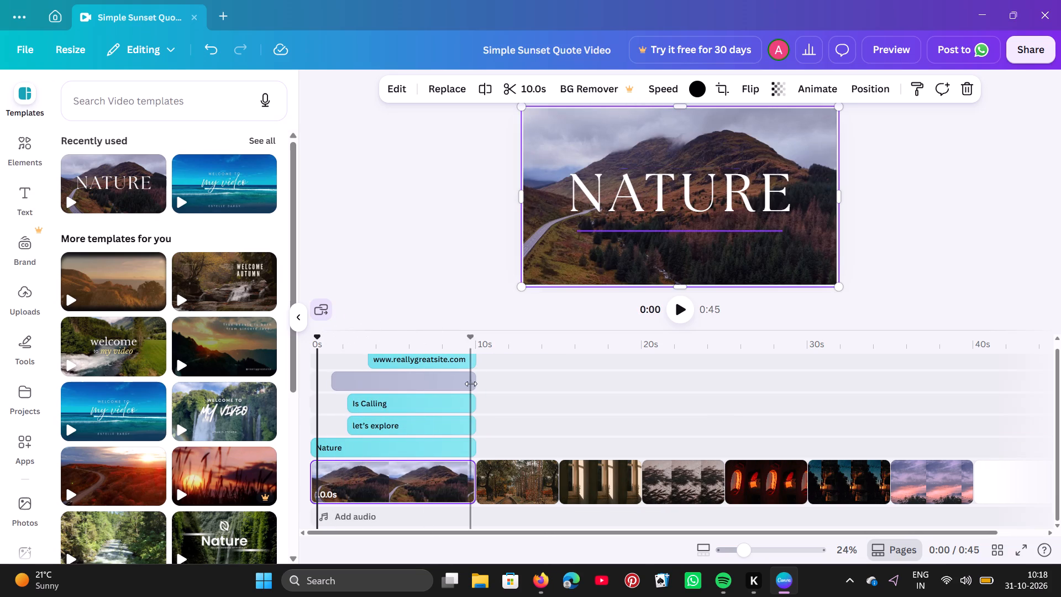
{"action": "left_click", "coordinate": [686, 307]}
{"action": "scroll", "coordinate": [665, 365], "scroll_direction": "up", "scroll_amount": 1}
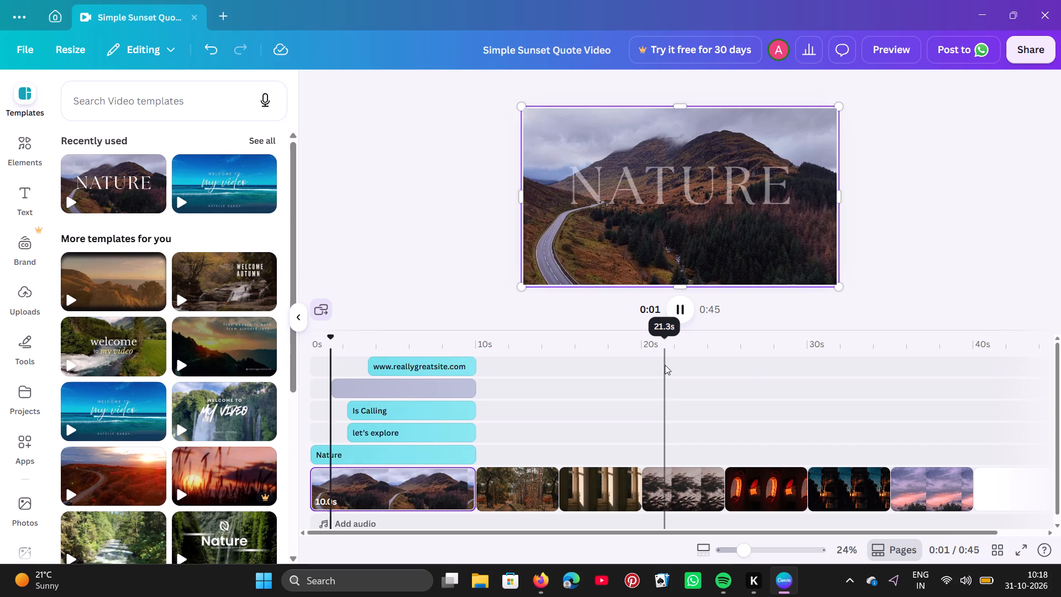
{"action": "scroll", "coordinate": [665, 365], "scroll_direction": "up", "scroll_amount": 1}
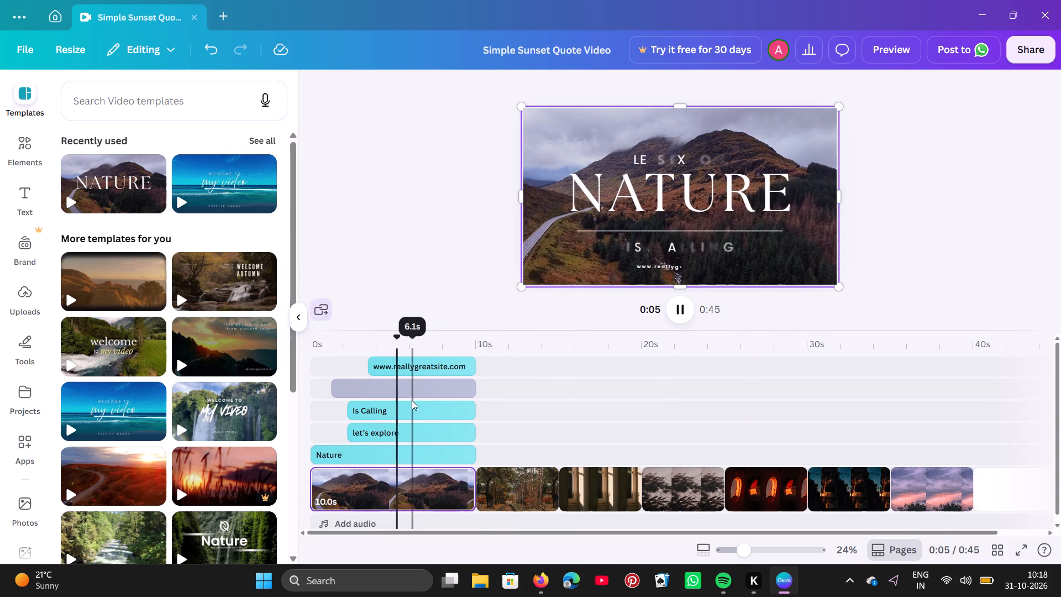
{"action": "left_click", "coordinate": [441, 359]}
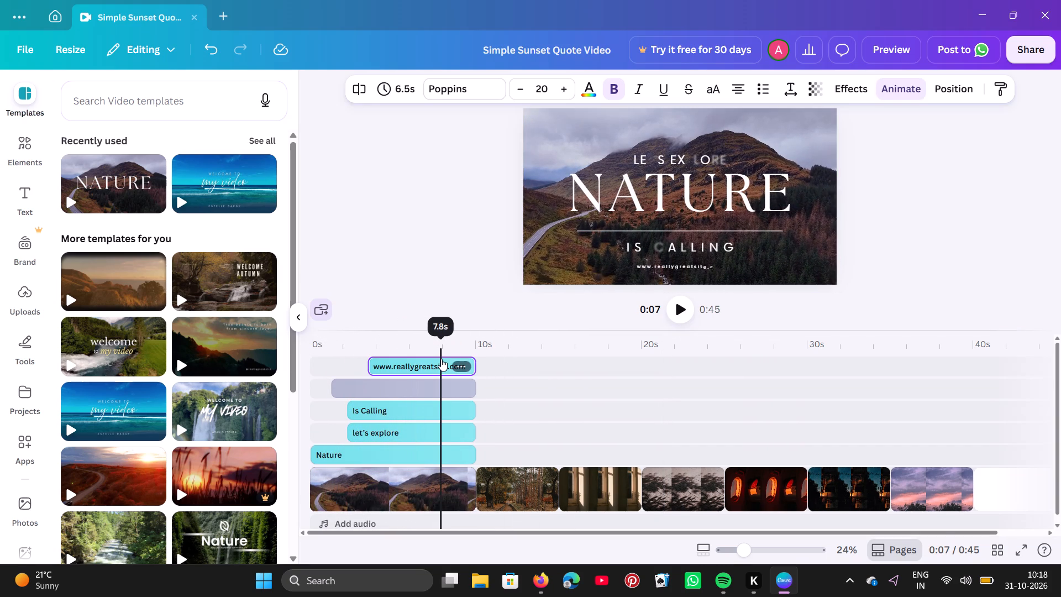
{"action": "key", "text": "BackSpace"}
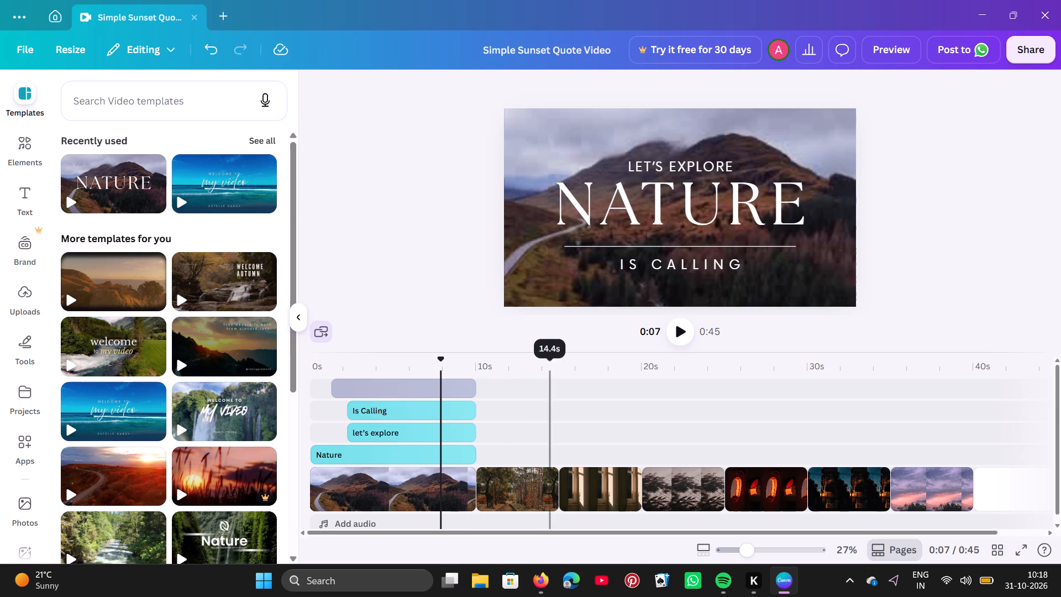
{"action": "left_click", "coordinate": [677, 330]}
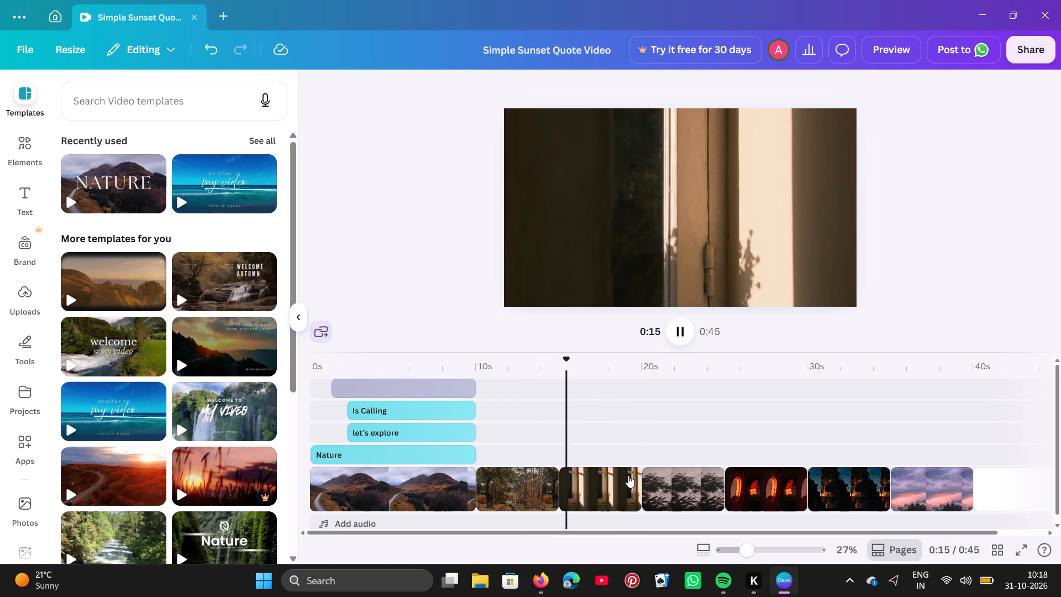
Add the red sunset winding-road template twice at the end of the video.
{"action": "scroll", "coordinate": [219, 399], "scroll_direction": "down", "scroll_amount": 1}
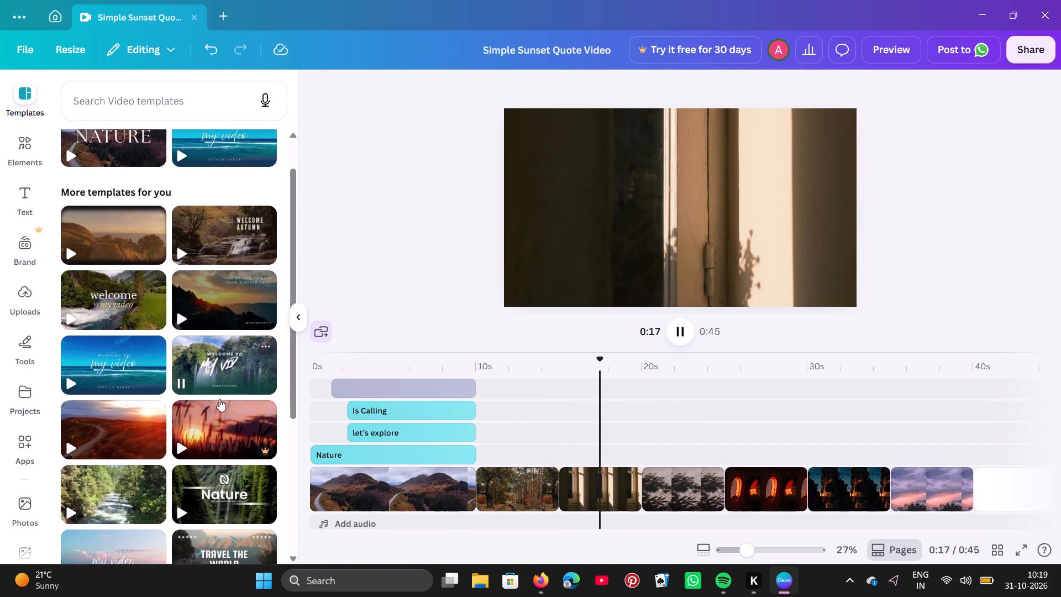
{"action": "scroll", "coordinate": [219, 399], "scroll_direction": "down", "scroll_amount": 1}
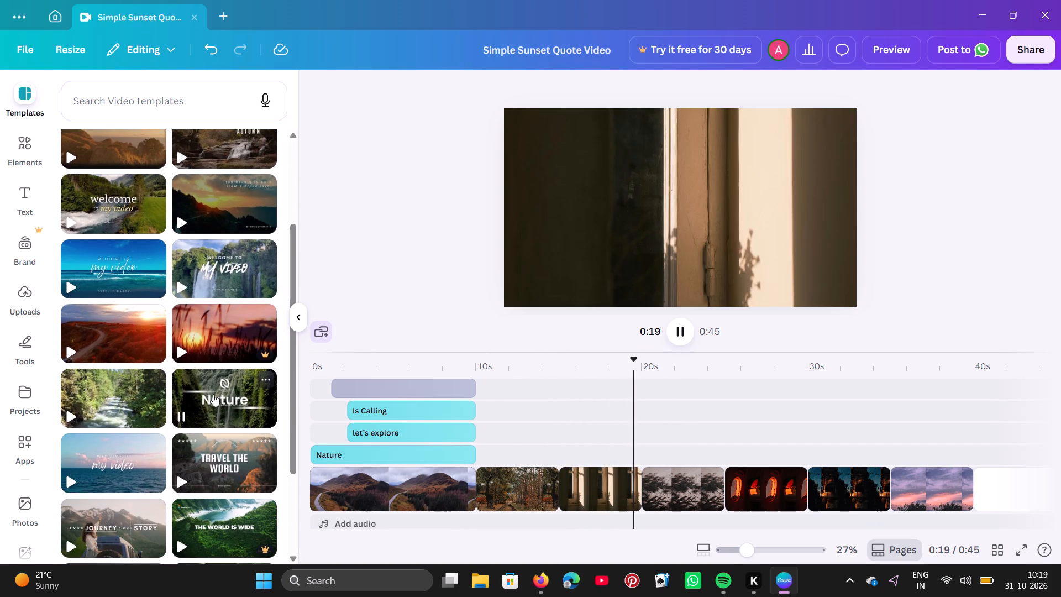
{"action": "left_click", "coordinate": [98, 347]}
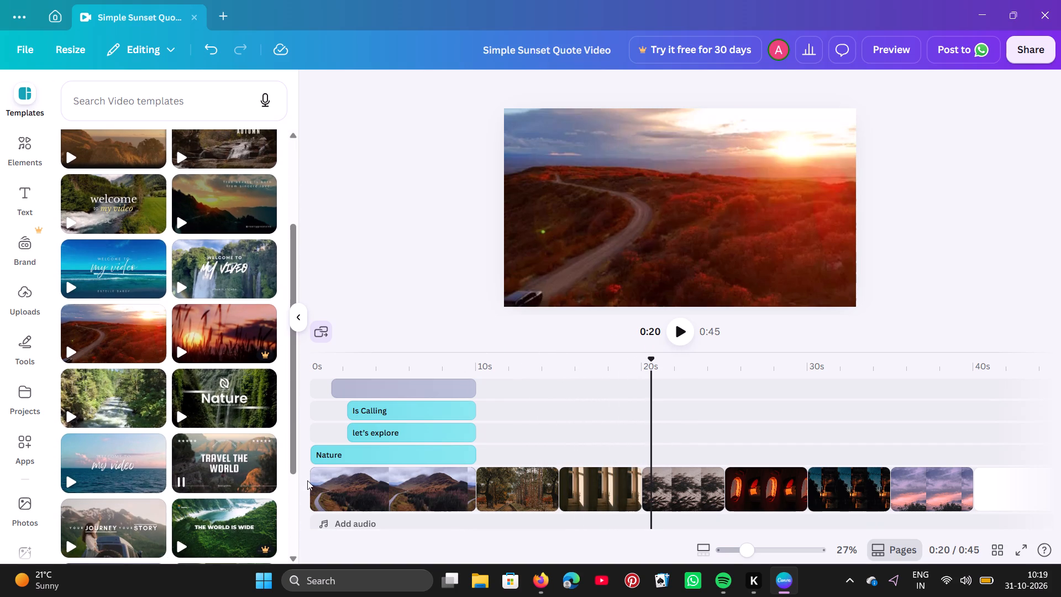
{"action": "left_click", "coordinate": [484, 472]}
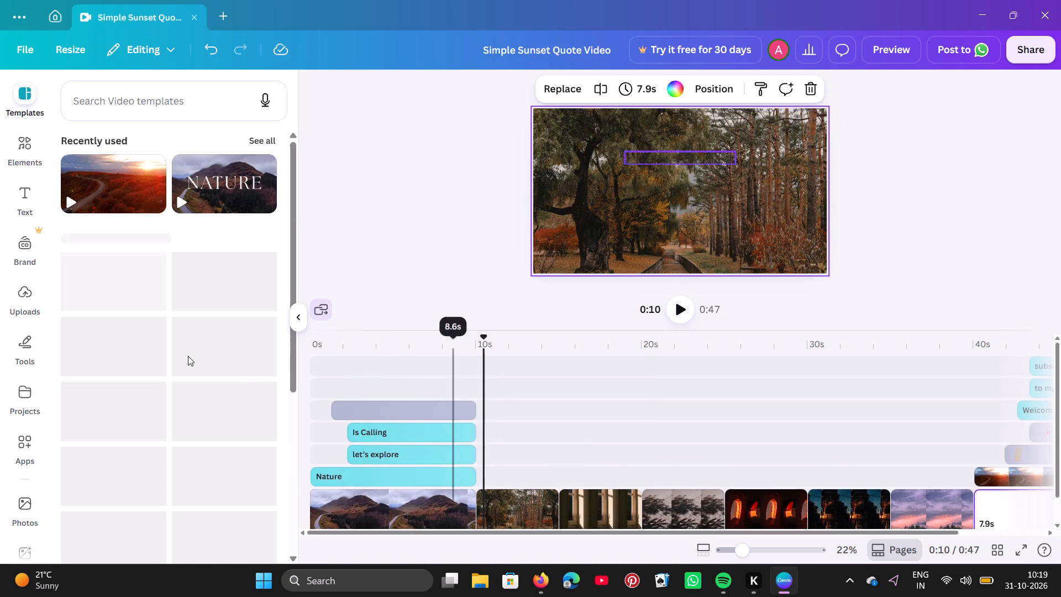
{"action": "left_click", "coordinate": [104, 190]}
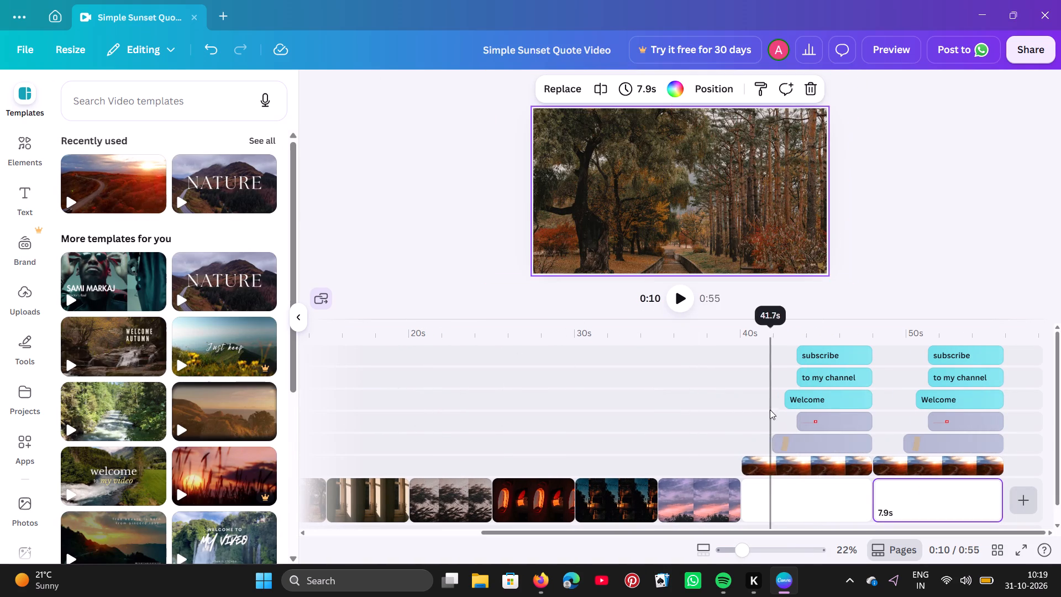
Delete the subscribe, to my channel and Welcome texts, the bell graphic and the torn paper from the first sunset road page.
{"action": "left_click_drag", "start_coordinate": [838, 344], "coordinate": [847, 351]}
{"action": "left_click", "coordinate": [847, 351]}
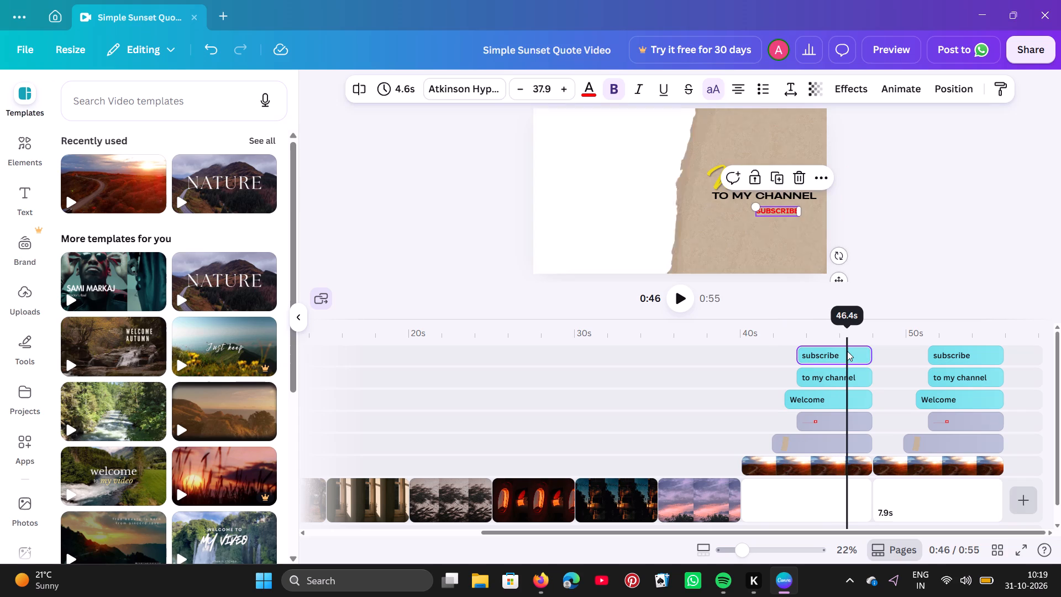
{"action": "key", "text": "BackSpace"}
{"action": "left_click", "coordinate": [842, 375]}
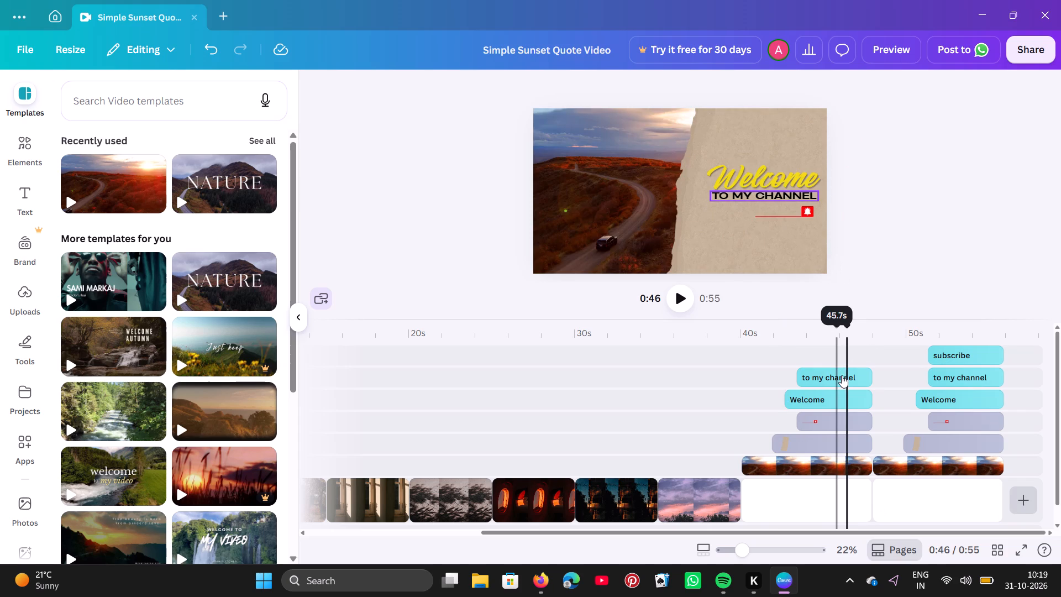
{"action": "key", "text": "BackSpace"}
{"action": "left_click", "coordinate": [851, 396]}
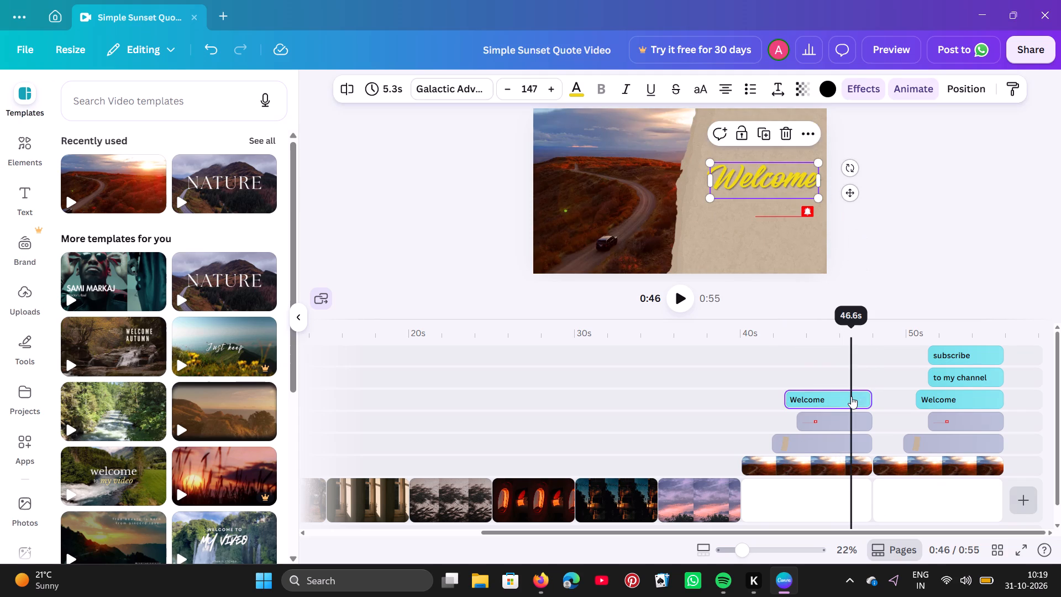
{"action": "key", "text": "BackSpace"}
{"action": "left_click", "coordinate": [844, 418]}
{"action": "key", "text": "BackSpace"}
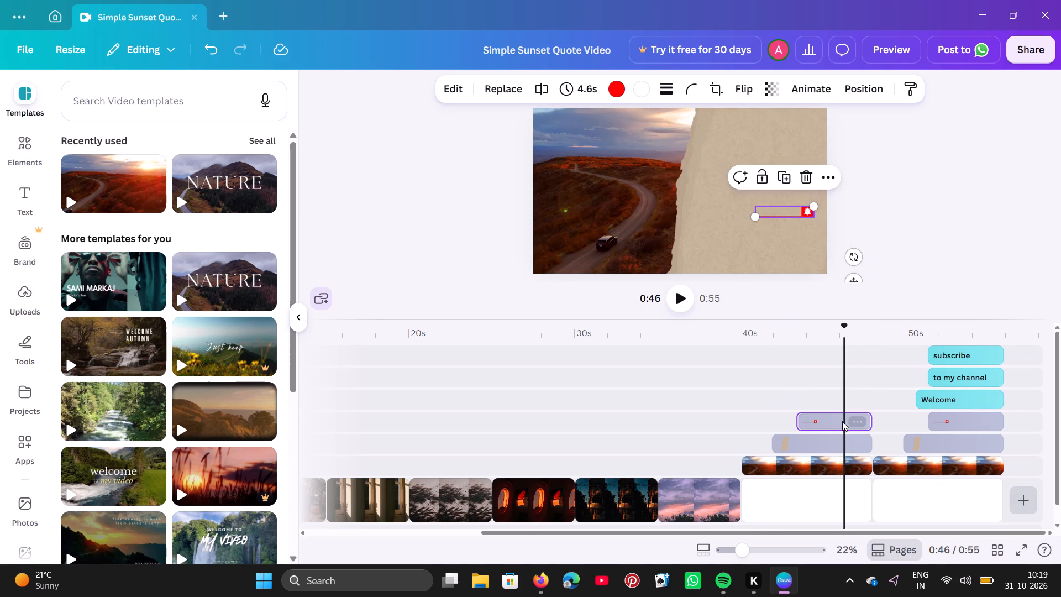
{"action": "left_click", "coordinate": [837, 449]}
{"action": "key", "text": "BackSpace"}
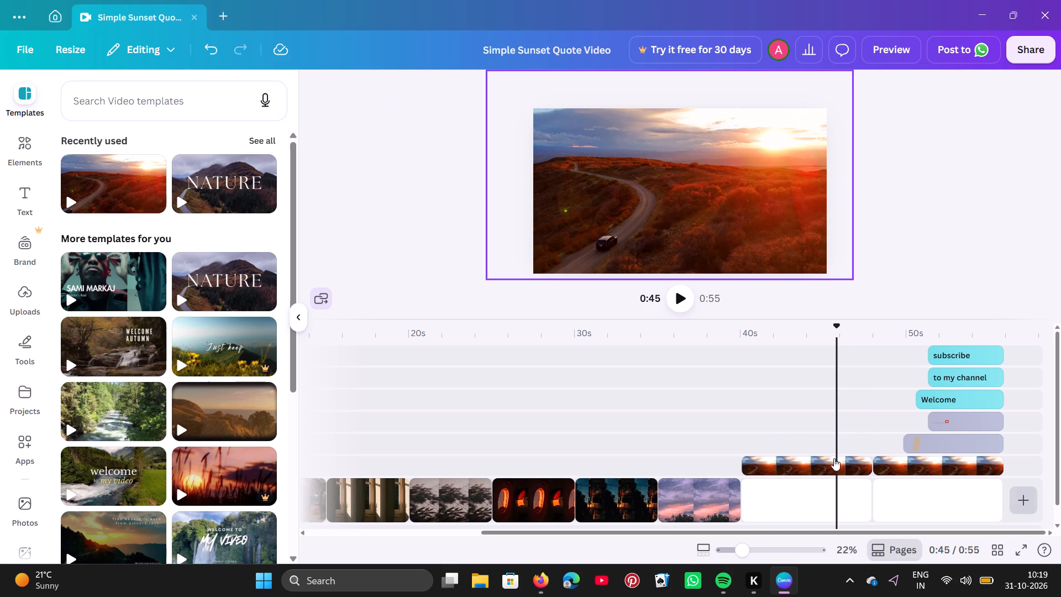
Move the 7.9-second sunset road video out of its overlay track into the main page track, right after the purple sky clip.
{"action": "left_click", "coordinate": [834, 459]}
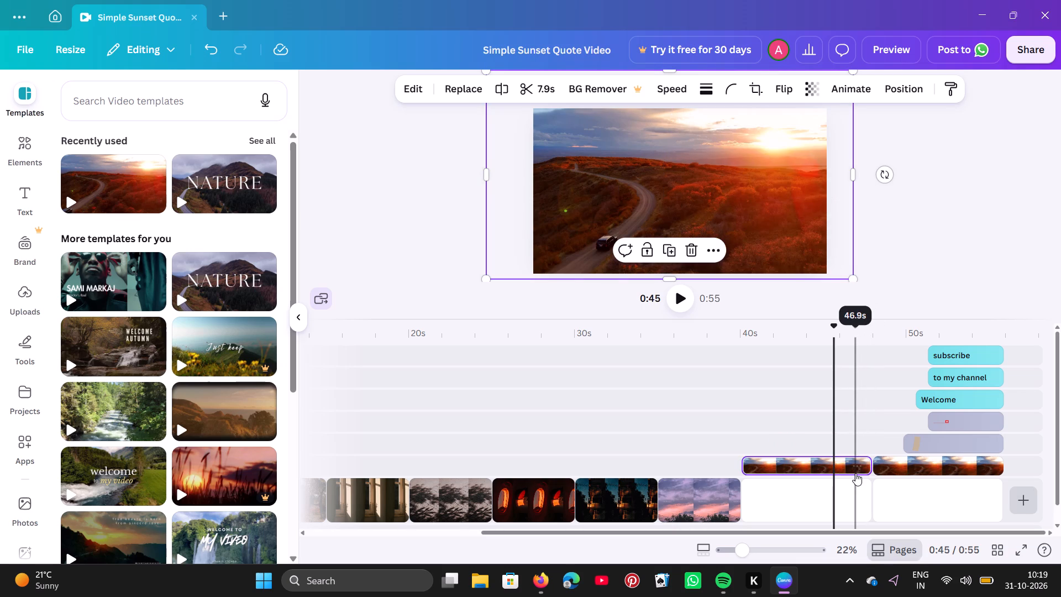
{"action": "left_click_drag", "start_coordinate": [855, 473], "coordinate": [801, 504]}
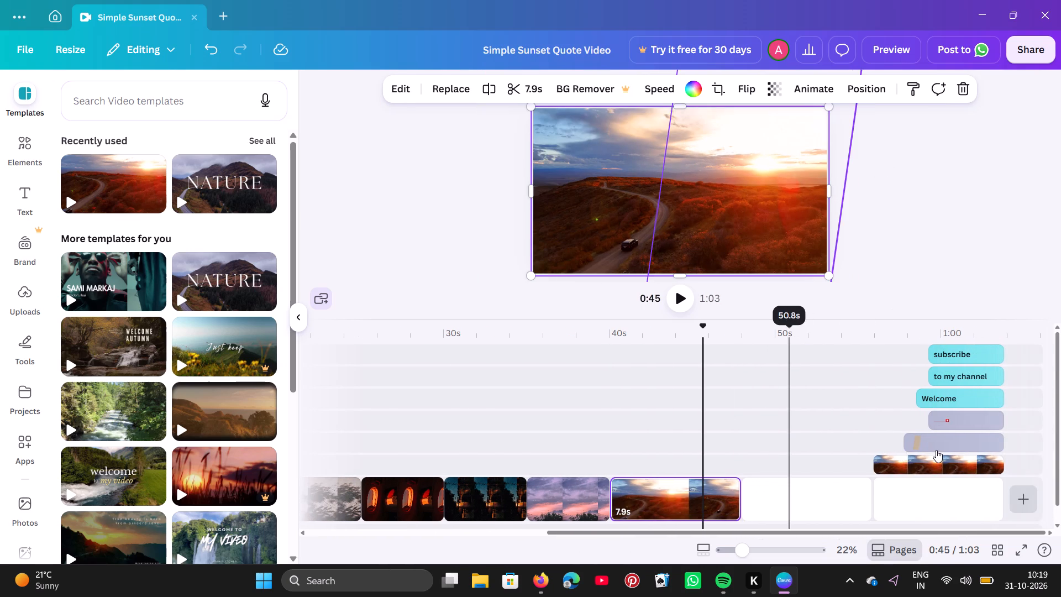
Delete all elements of the last sunset road page: three texts, bell graphic, torn paper and road video.
{"action": "left_click", "coordinate": [962, 354]}
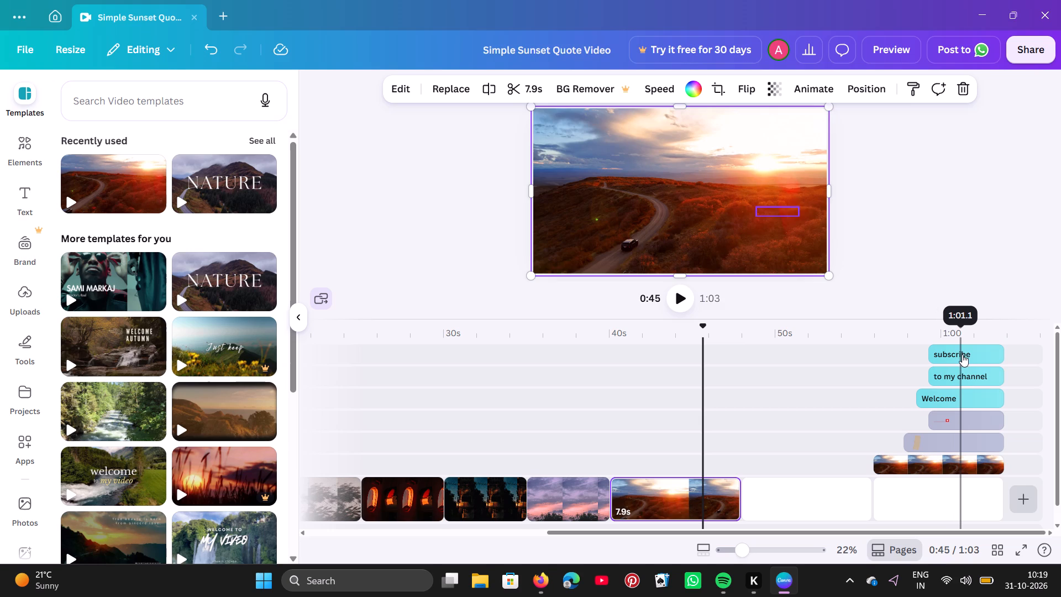
{"action": "key", "text": "BackSpace"}
{"action": "left_click", "coordinate": [963, 364]}
{"action": "key", "text": "BackSpace"}
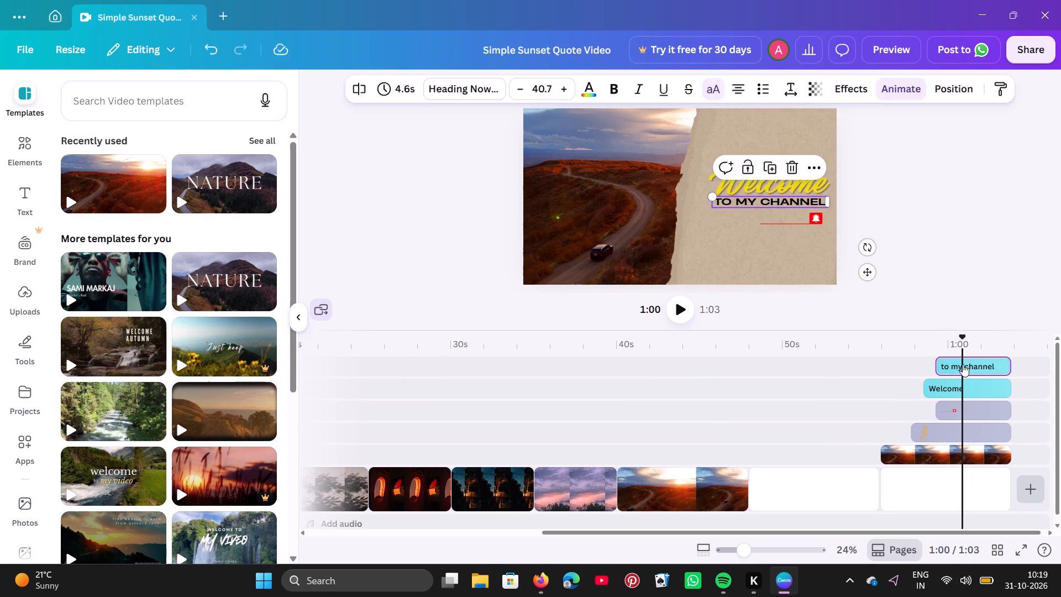
{"action": "left_click", "coordinate": [989, 386]}
{"action": "key", "text": "BackSpace"}
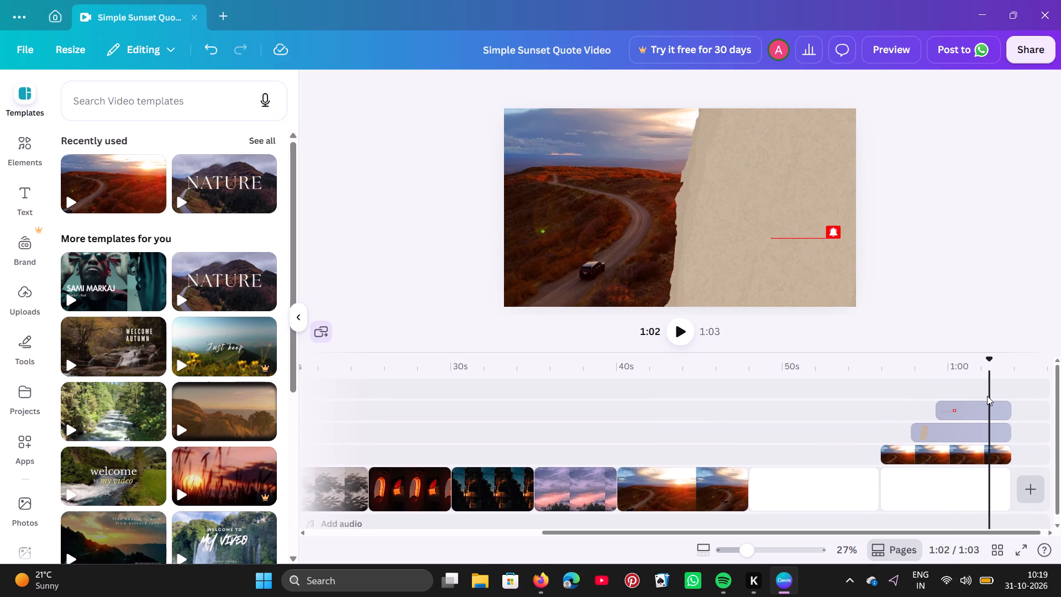
{"action": "left_click", "coordinate": [976, 407]}
{"action": "key", "text": "BackSpace"}
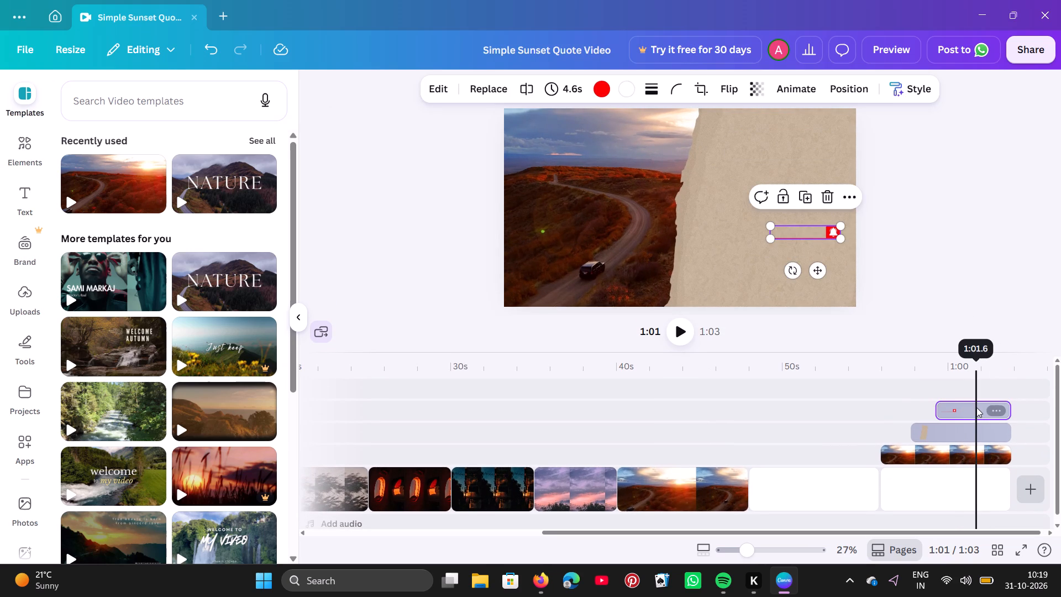
{"action": "left_click", "coordinate": [970, 428]}
{"action": "key", "text": "BackSpace"}
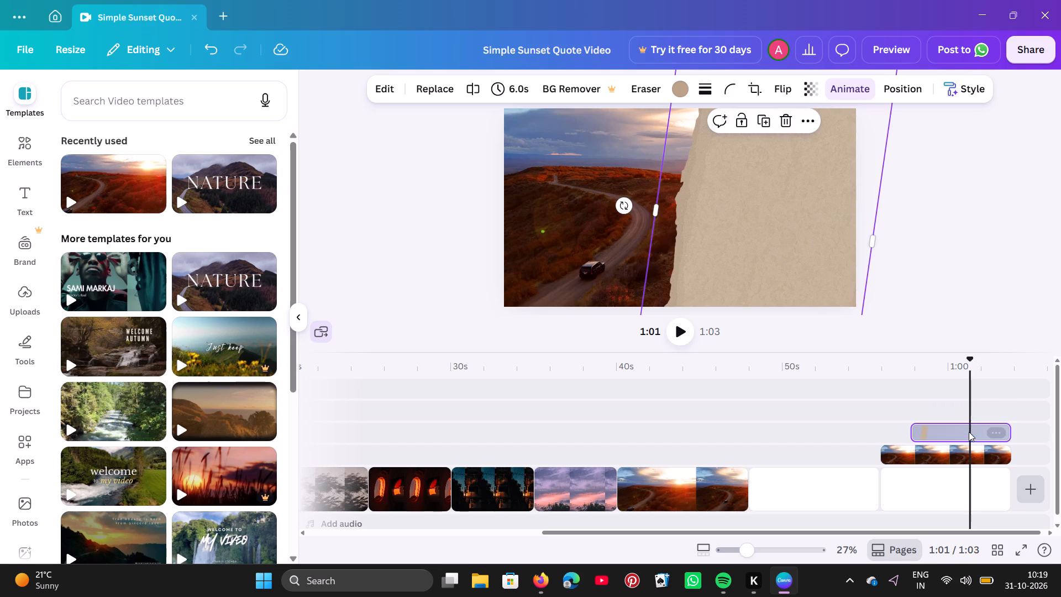
{"action": "left_click", "coordinate": [952, 448]}
{"action": "key", "text": "BackSpace"}
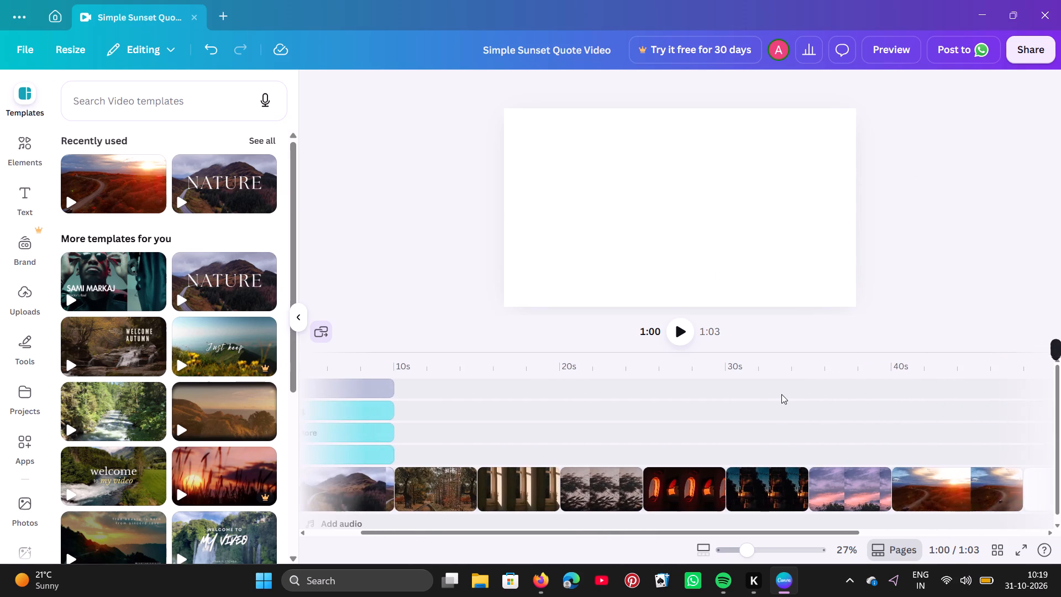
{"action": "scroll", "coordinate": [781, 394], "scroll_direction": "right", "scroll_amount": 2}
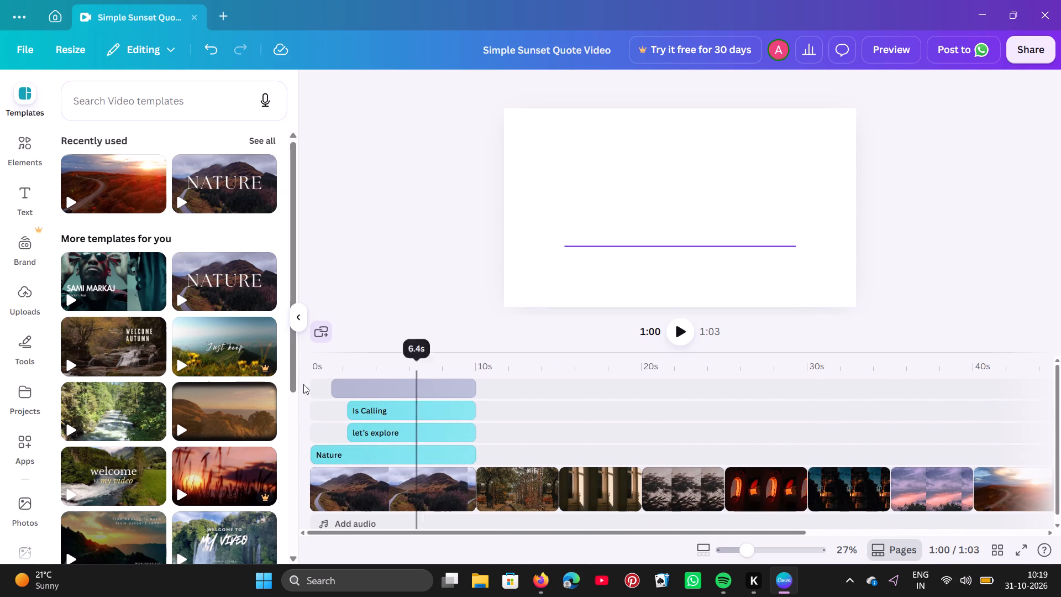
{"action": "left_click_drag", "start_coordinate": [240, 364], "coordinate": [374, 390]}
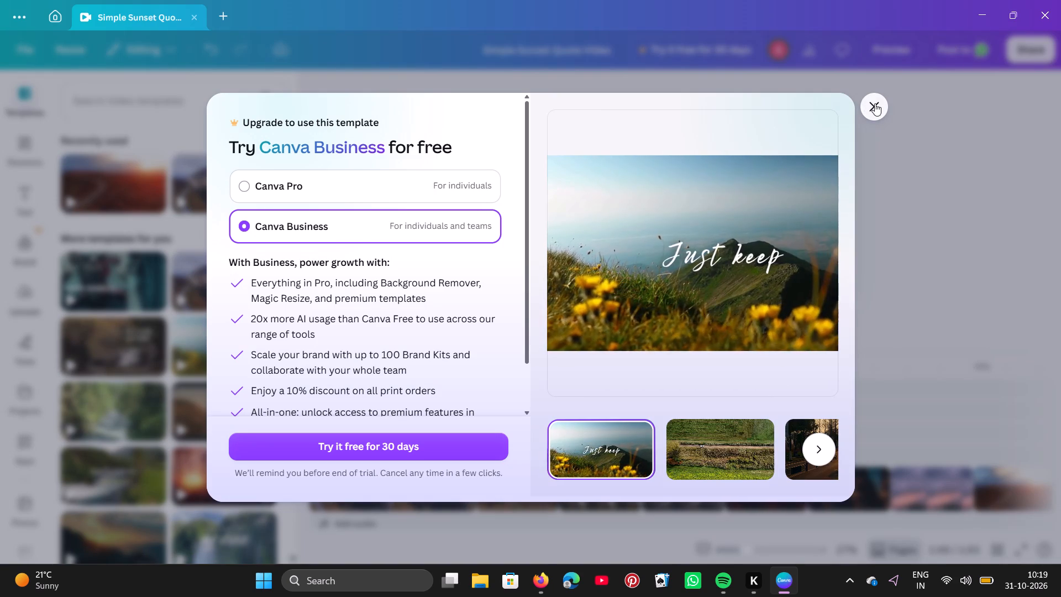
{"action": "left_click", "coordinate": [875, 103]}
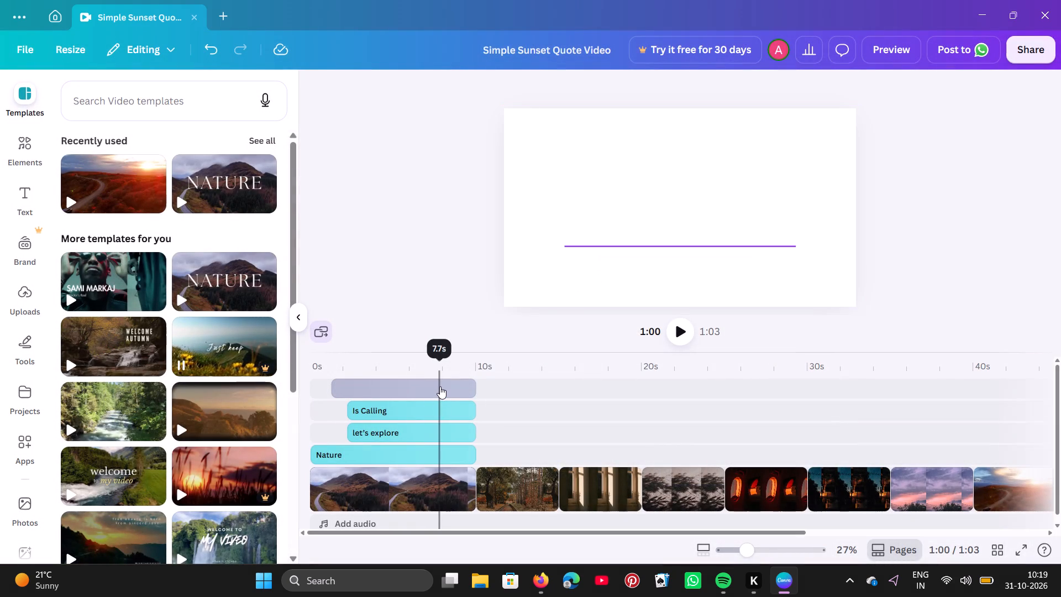
Delete the horizontal line graphic from the Nature intro and play the video from its start.
{"action": "left_click", "coordinate": [440, 386]}
{"action": "key", "text": "BackSpace"}
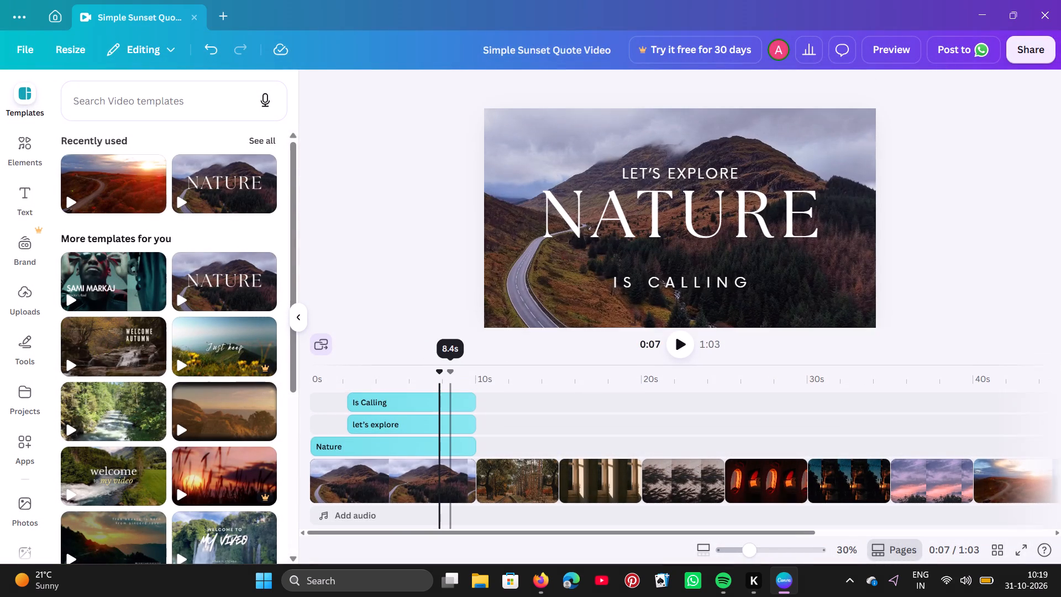
{"action": "left_click", "coordinate": [311, 427]}
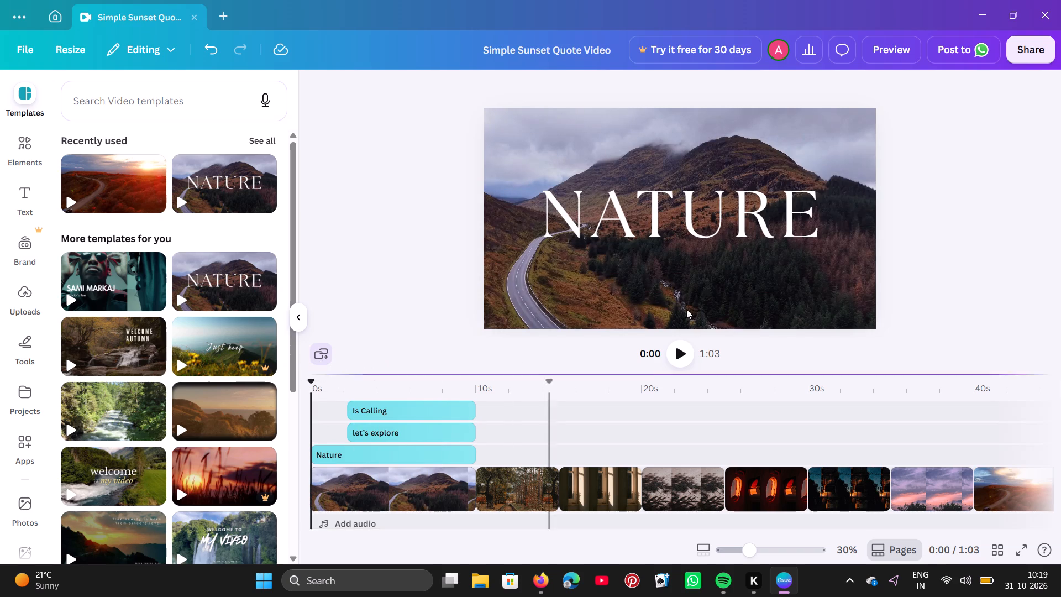
{"action": "left_click", "coordinate": [680, 356]}
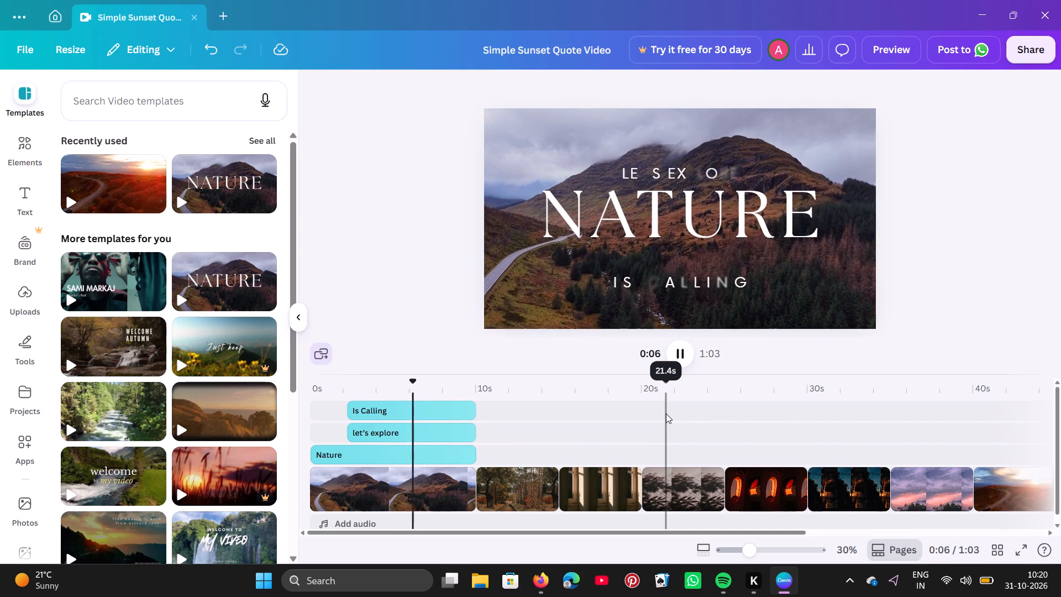
Shrink the NATURE title to font size 214 and place it midway between the "Let's explore" and "Is calling" texts.
{"action": "left_click", "coordinate": [742, 243]}
{"action": "left_click", "coordinate": [742, 243]}
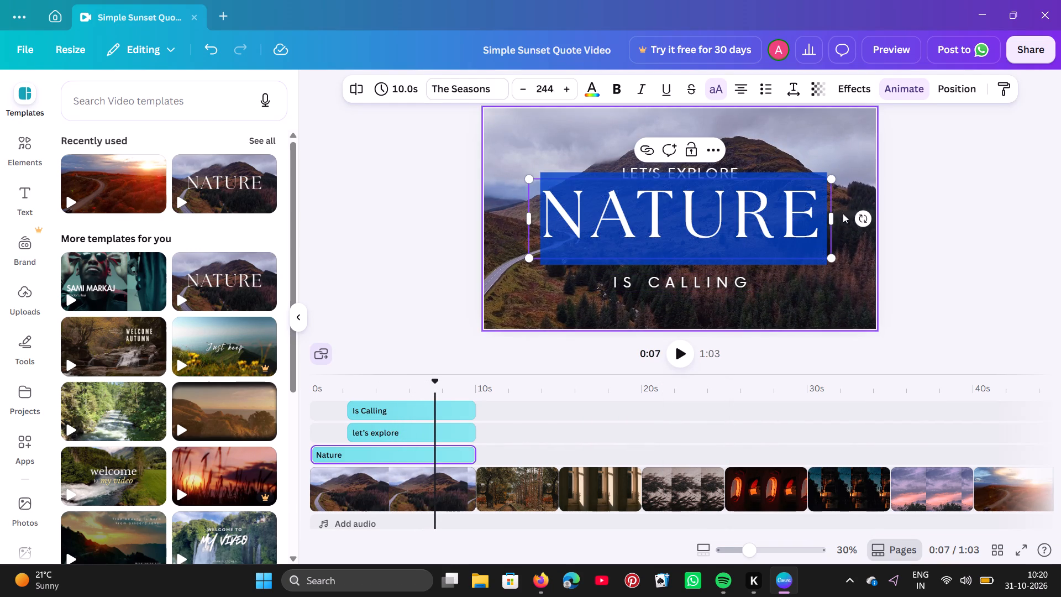
{"action": "left_click", "coordinate": [852, 285]}
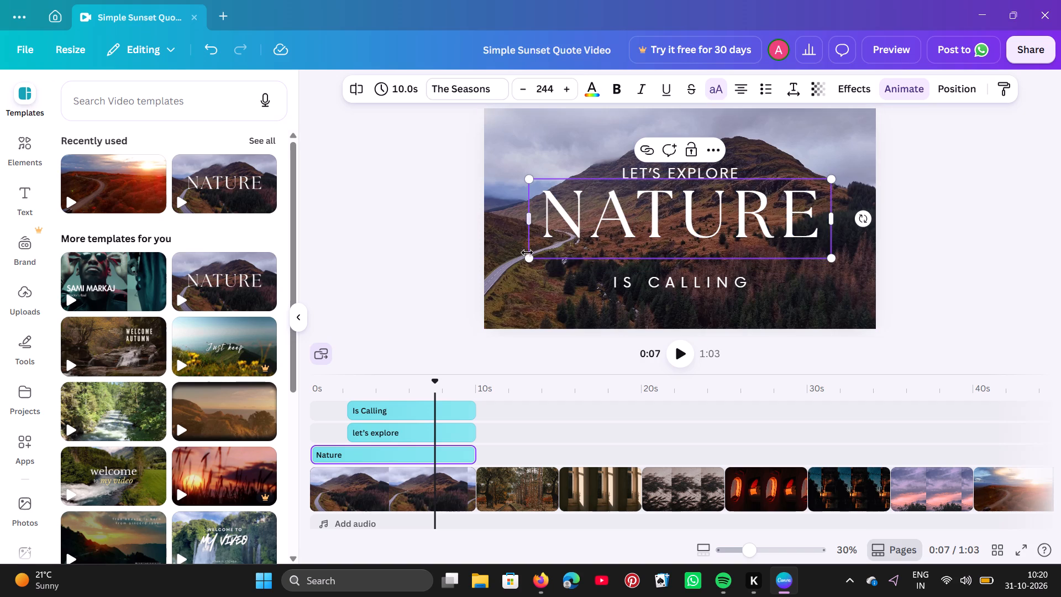
{"action": "left_click_drag", "start_coordinate": [525, 257], "coordinate": [525, 256]}
{"action": "left_click_drag", "start_coordinate": [525, 256], "coordinate": [561, 250]}
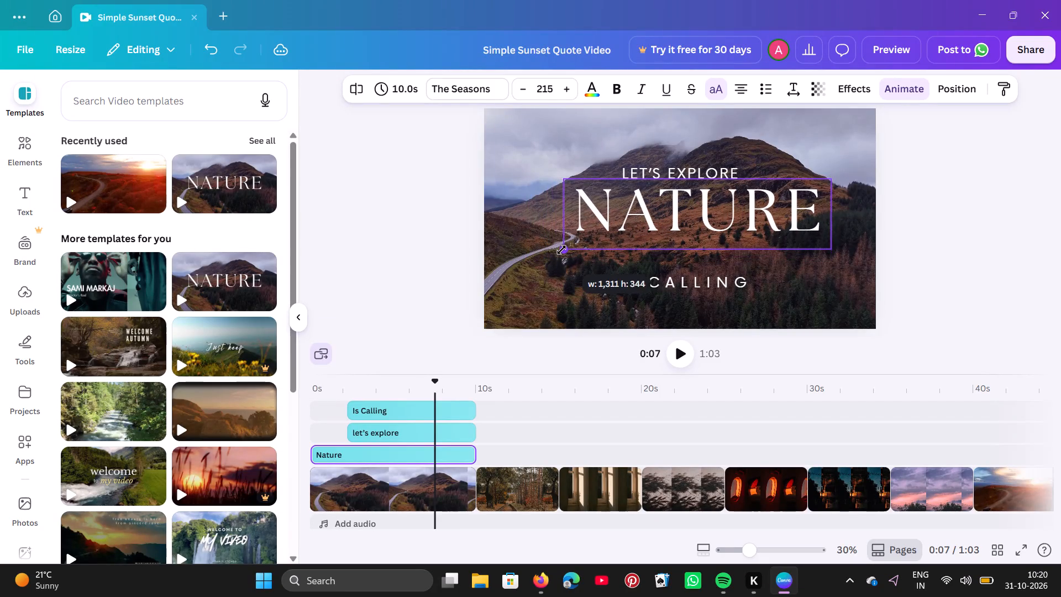
{"action": "left_click_drag", "start_coordinate": [561, 250], "coordinate": [562, 250]}
{"action": "left_click_drag", "start_coordinate": [672, 217], "coordinate": [666, 221]}
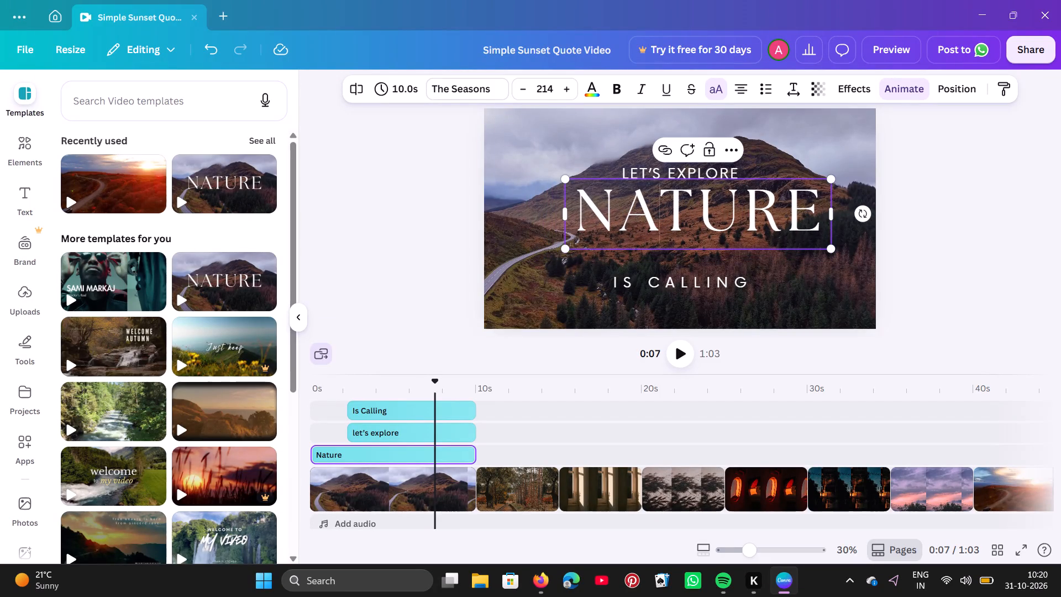
{"action": "left_click_drag", "start_coordinate": [666, 221], "coordinate": [644, 228]}
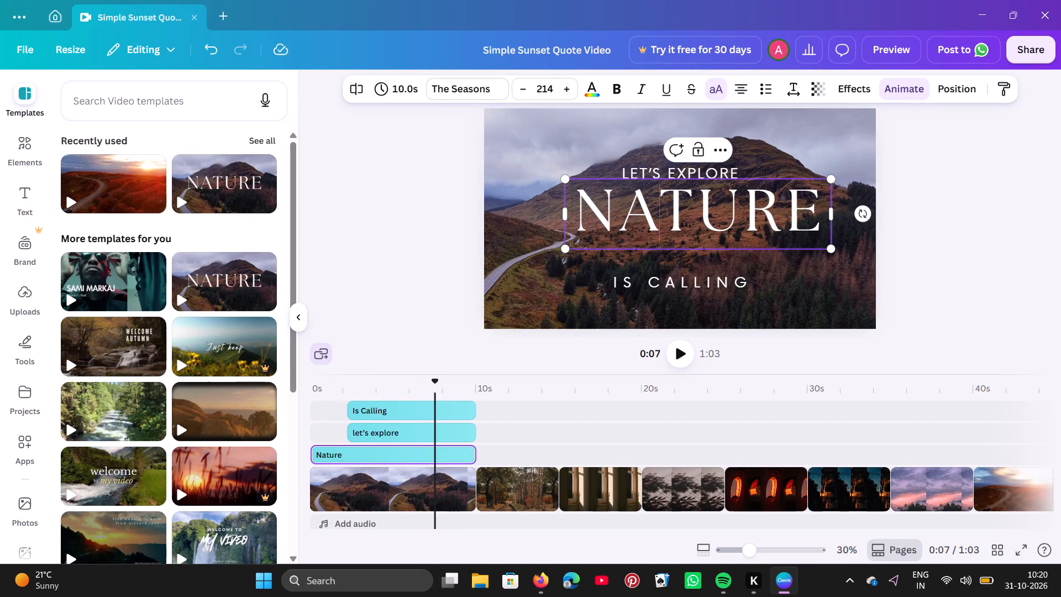
{"action": "left_click_drag", "start_coordinate": [687, 250], "coordinate": [678, 261]}
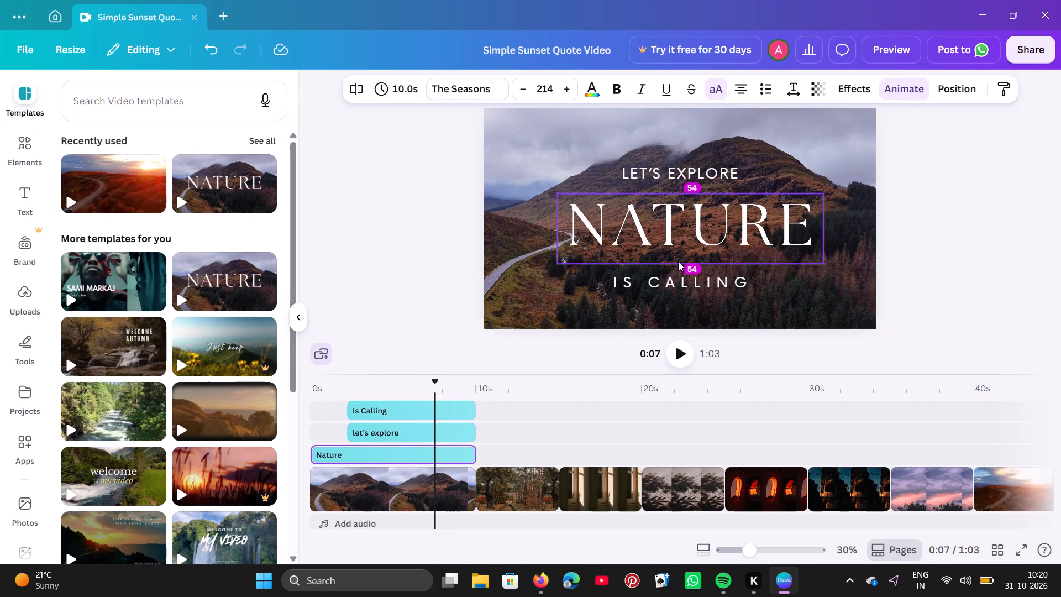
{"action": "left_click_drag", "start_coordinate": [678, 261], "coordinate": [677, 264]}
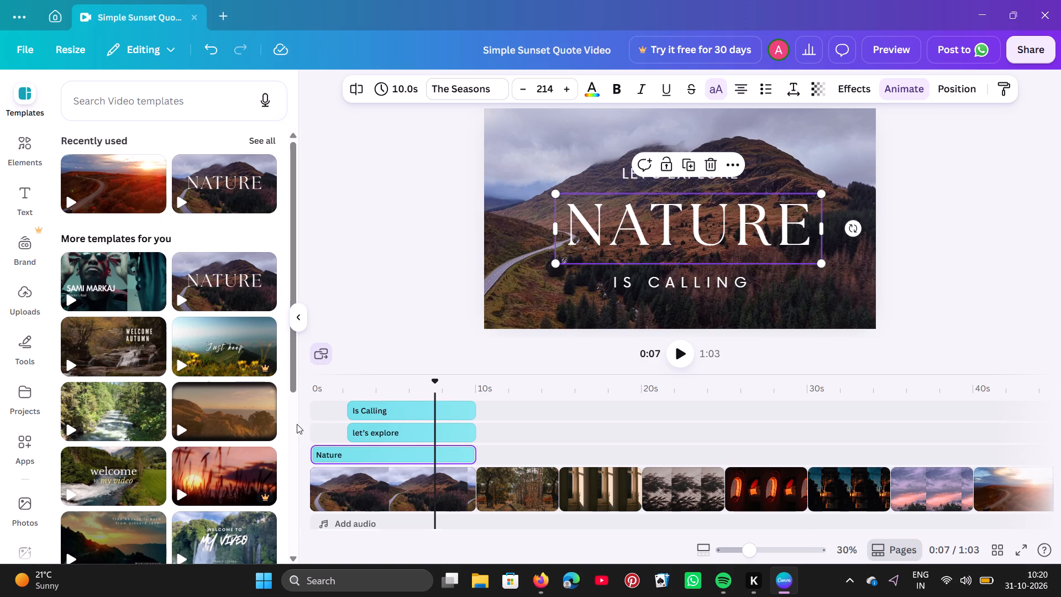
Play the video from the beginning to review the Nature intro and its change to the forest clip.
{"action": "left_click", "coordinate": [315, 422]}
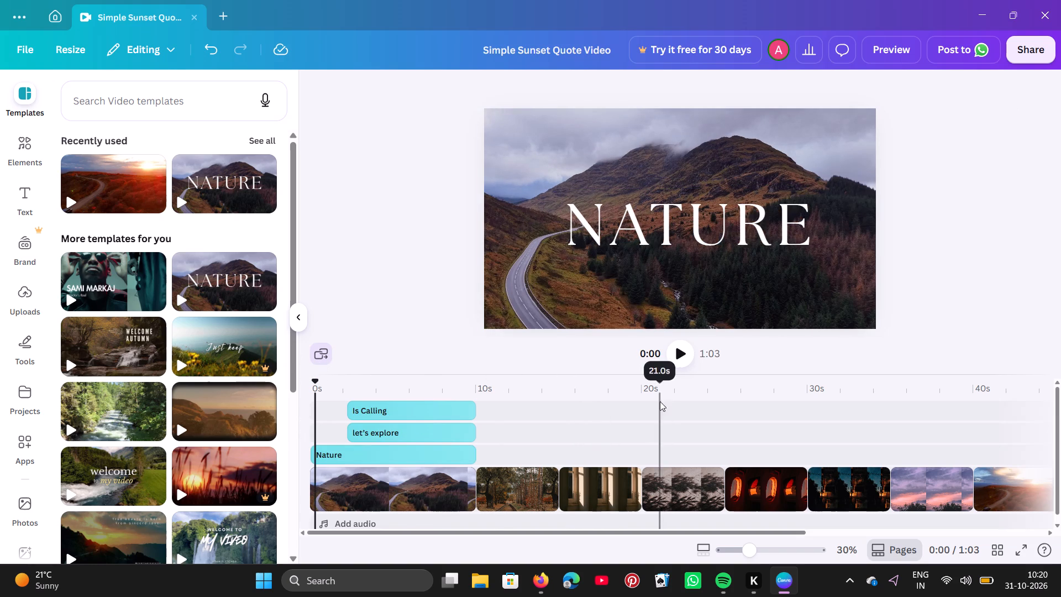
{"action": "left_click", "coordinate": [681, 354]}
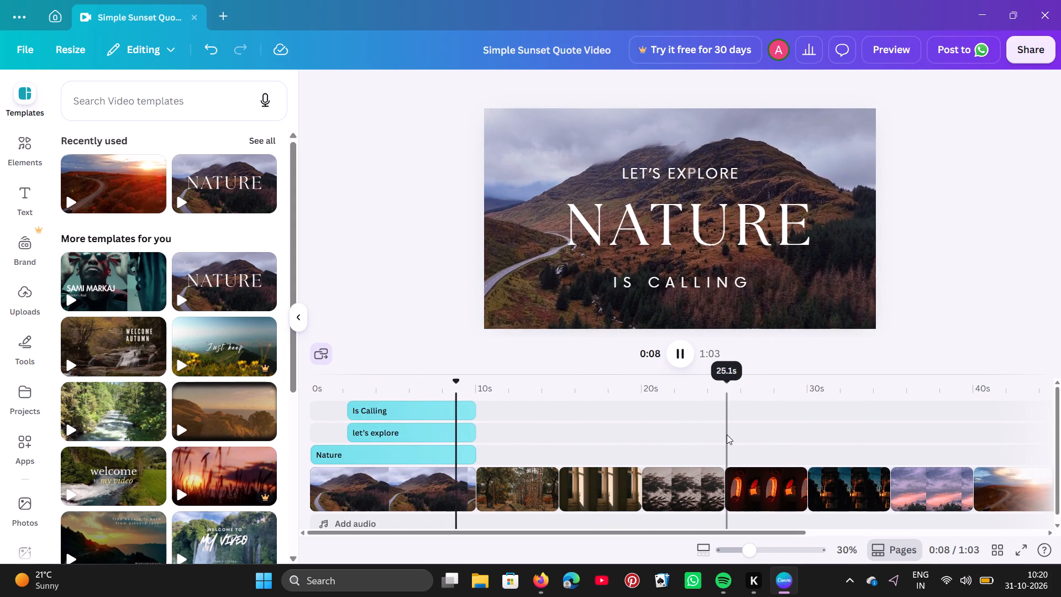
{"action": "scroll", "coordinate": [727, 434], "scroll_direction": "left", "scroll_amount": 1}
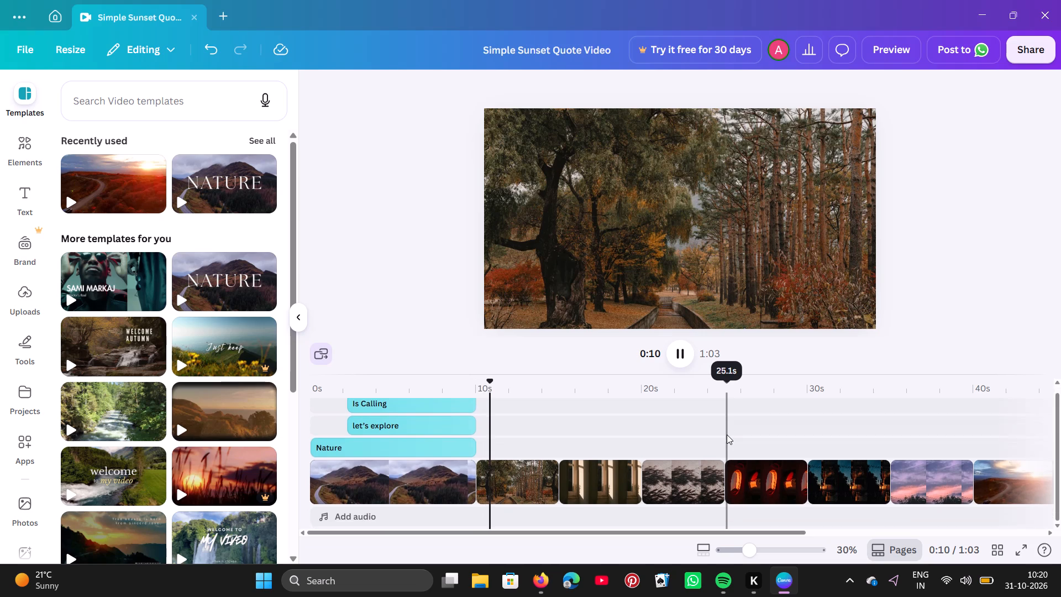
{"action": "scroll", "coordinate": [727, 434], "scroll_direction": "left", "scroll_amount": 1}
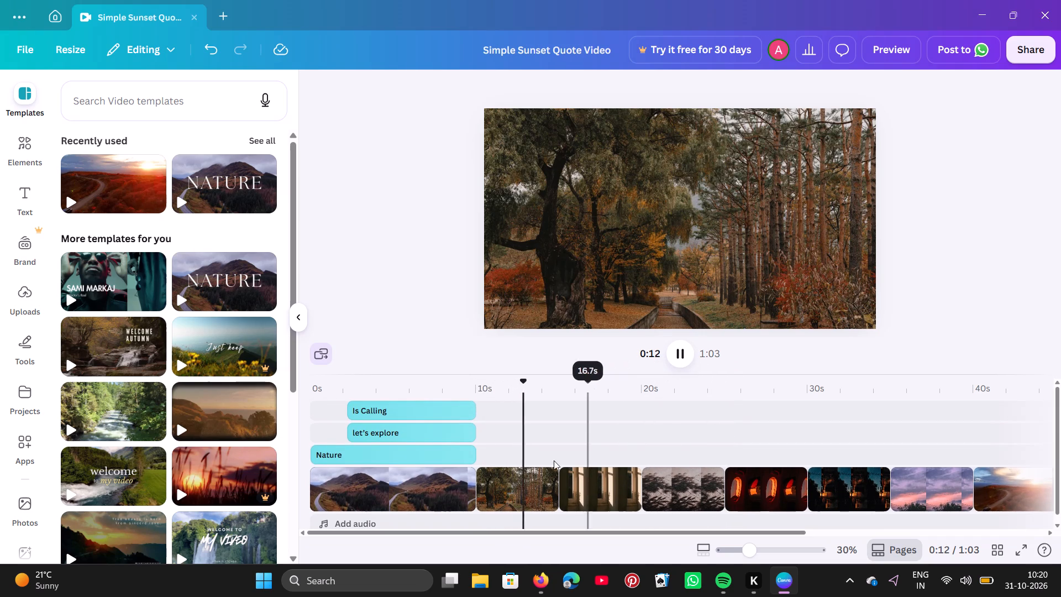
Shorten the forest path clip after the Nature intro to 3.4 seconds.
{"action": "left_click", "coordinate": [519, 489]}
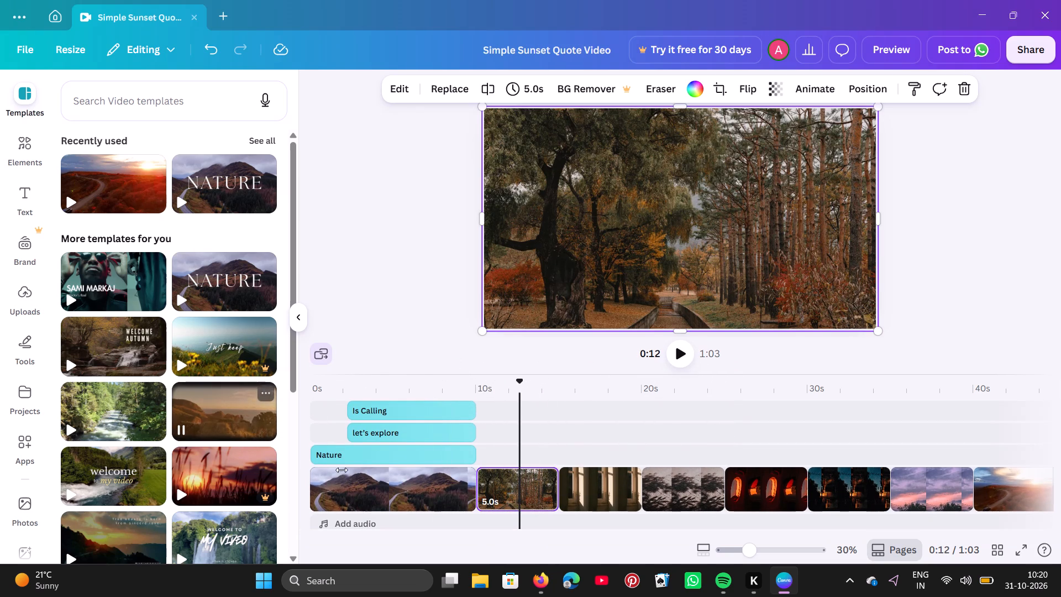
{"action": "left_click", "coordinate": [534, 491]}
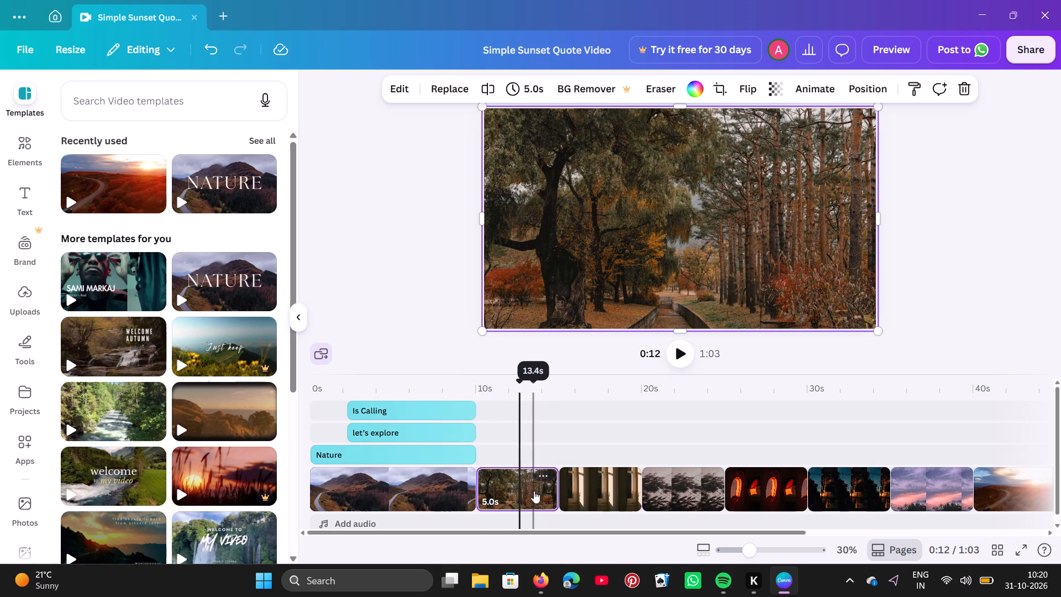
{"action": "double_click", "coordinate": [534, 491]}
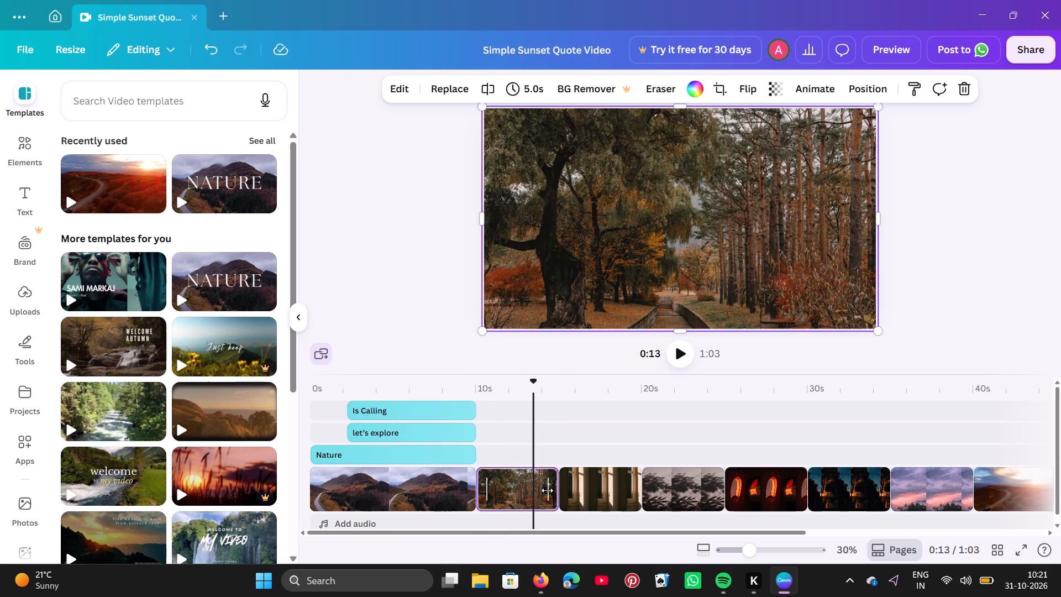
{"action": "left_click_drag", "start_coordinate": [547, 490], "coordinate": [518, 488]}
{"action": "left_click_drag", "start_coordinate": [518, 488], "coordinate": [517, 488]}
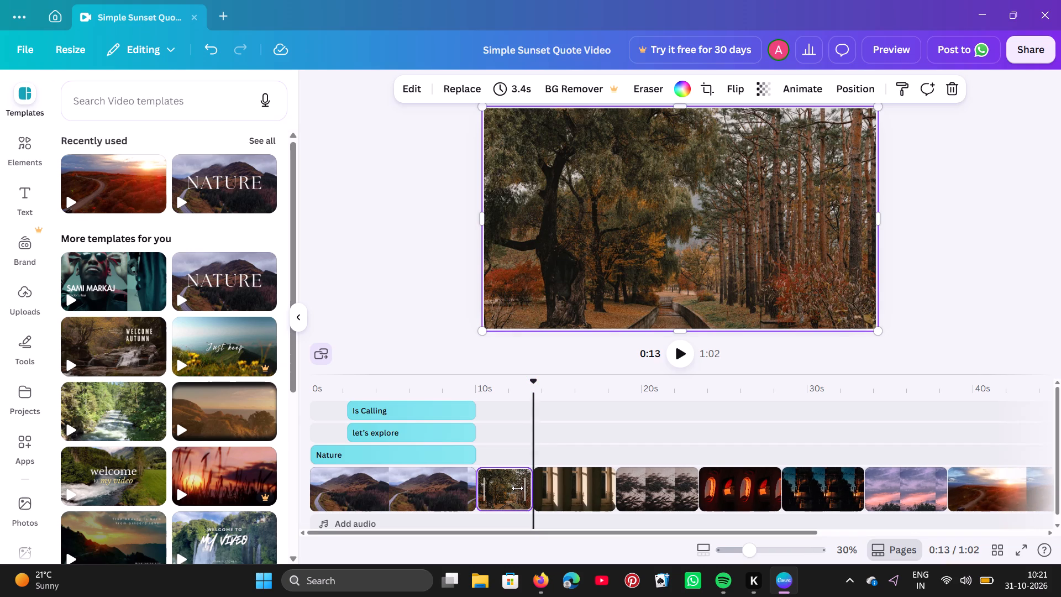
Shorten the forest path clip after the Nature intro to 2.2 seconds.
{"action": "left_click_drag", "start_coordinate": [517, 488], "coordinate": [499, 490]}
{"action": "double_click", "coordinate": [499, 490]}
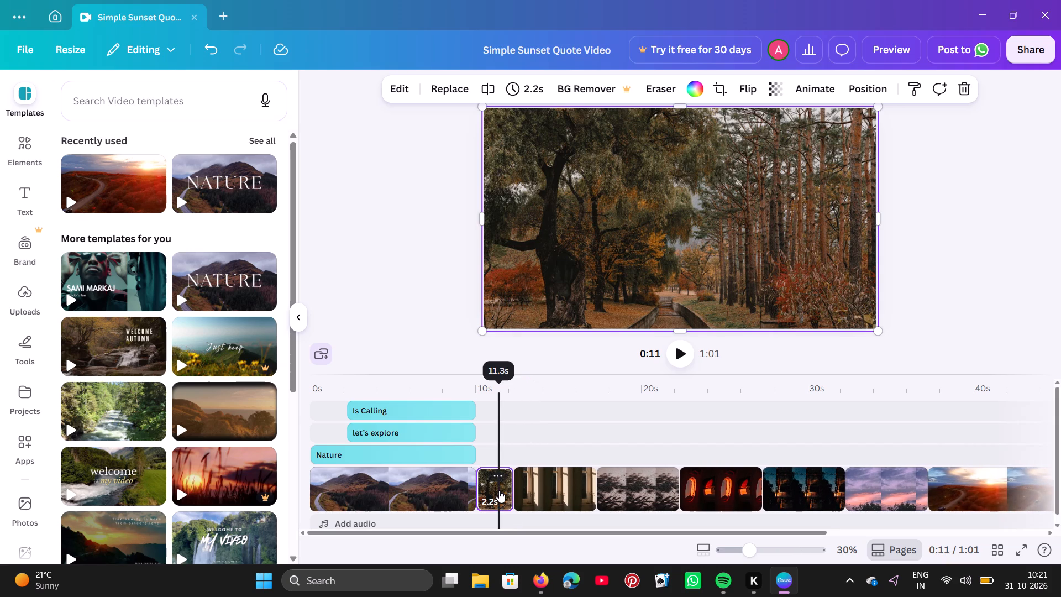
Play the video from the end of the Nature intro through the forest path clip into the window photo clip.
{"action": "left_click", "coordinate": [464, 485]}
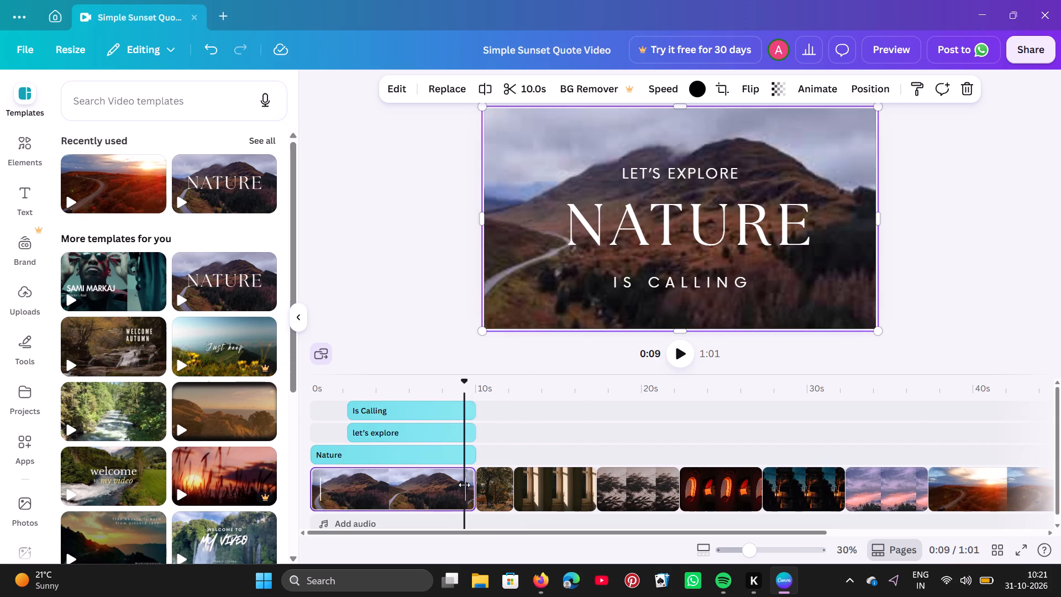
{"action": "left_click", "coordinate": [671, 348]}
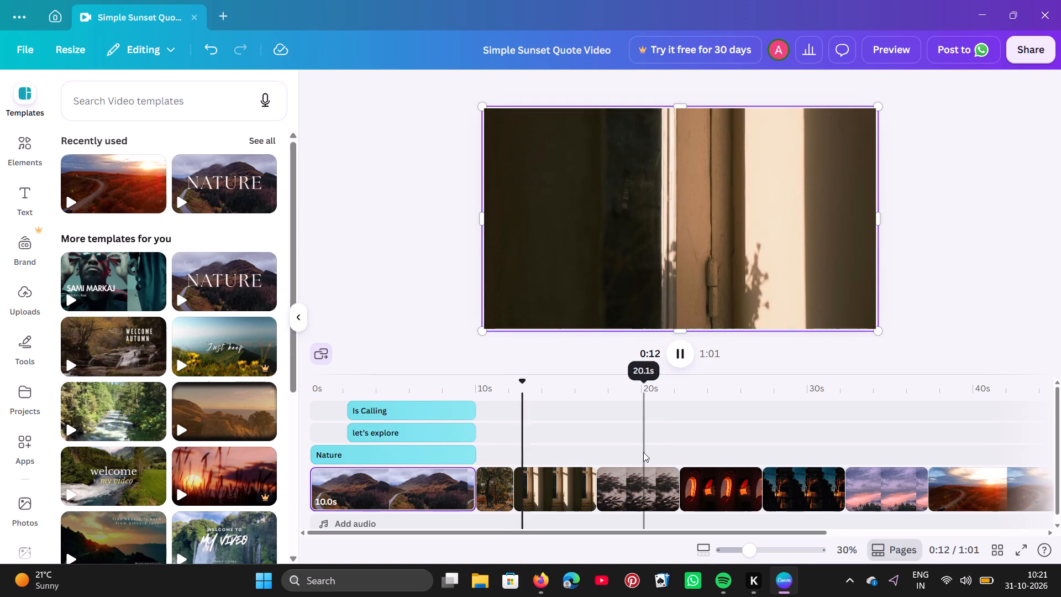
{"action": "left_click", "coordinate": [561, 481]}
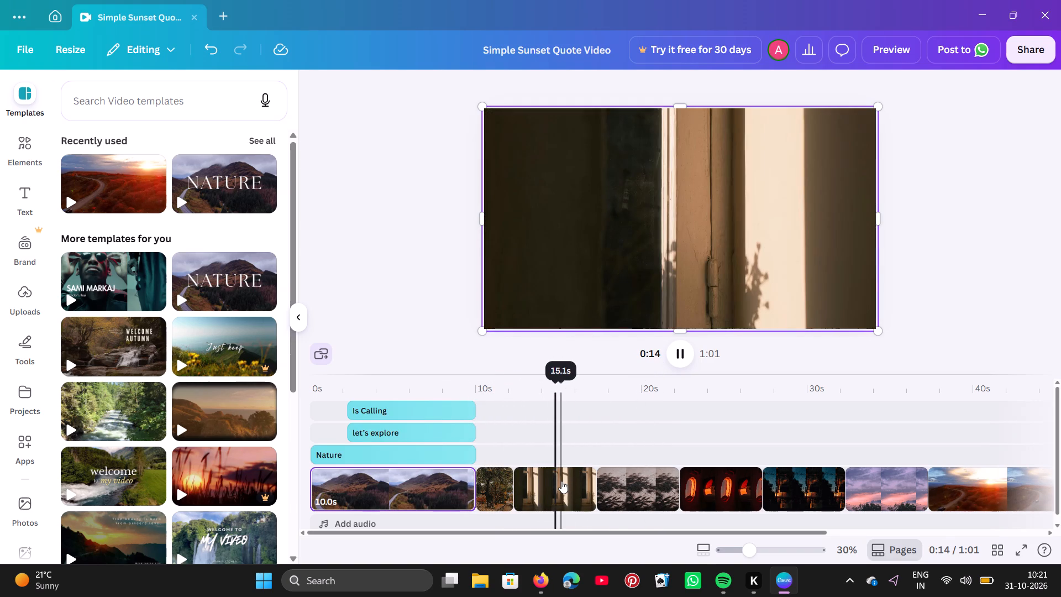
Open the stock videos for insertion between the forest path and window photo clips and browse the suggestions.
{"action": "left_click", "coordinate": [514, 478]}
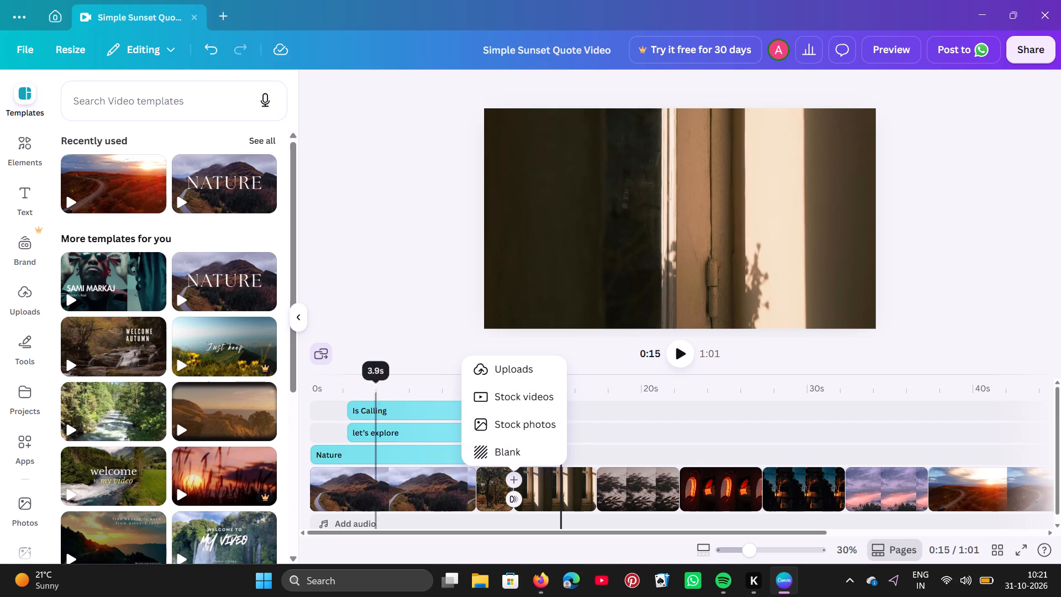
{"action": "left_click", "coordinate": [528, 400]}
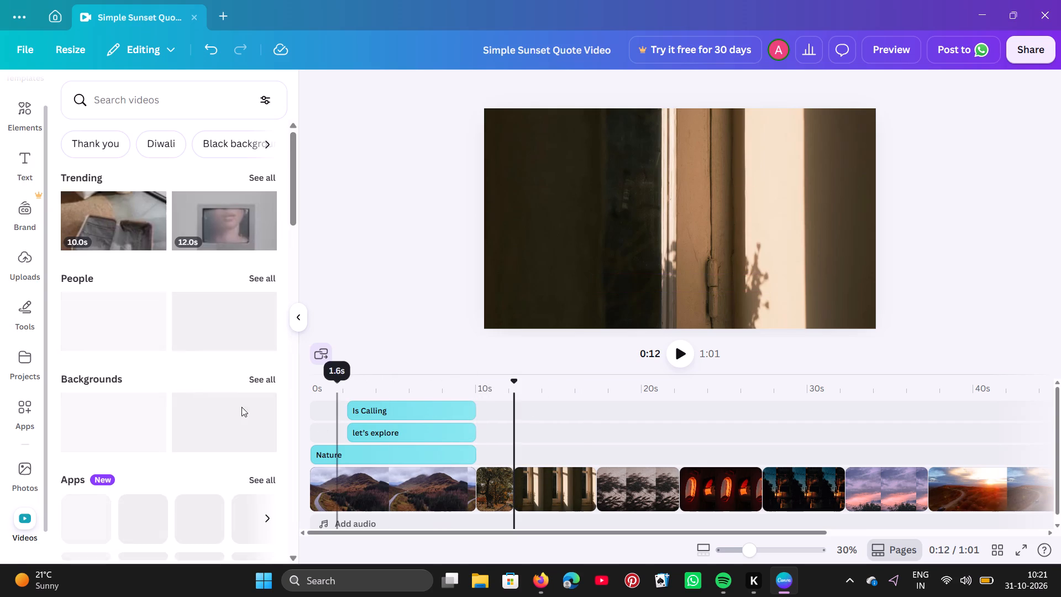
{"action": "scroll", "coordinate": [134, 379], "scroll_direction": "down", "scroll_amount": 2}
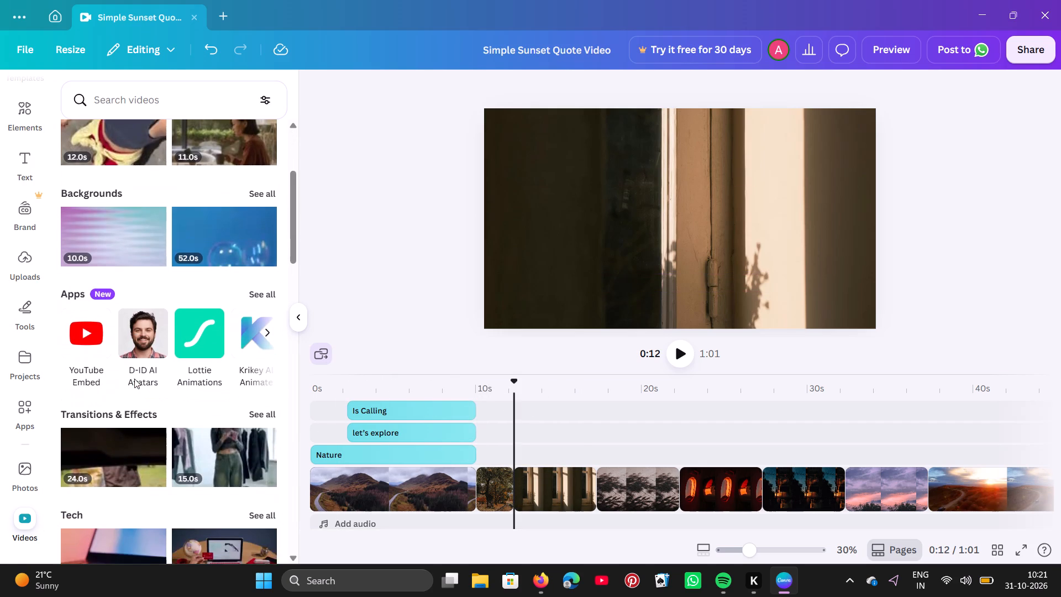
{"action": "scroll", "coordinate": [134, 379], "scroll_direction": "down", "scroll_amount": 1}
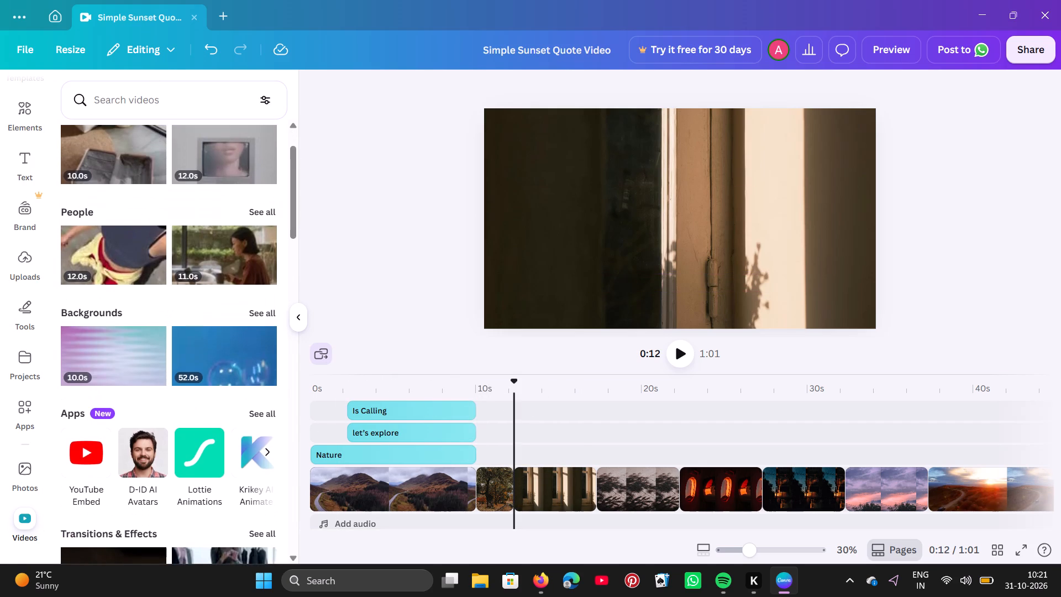
{"action": "left_click", "coordinate": [140, 95]}
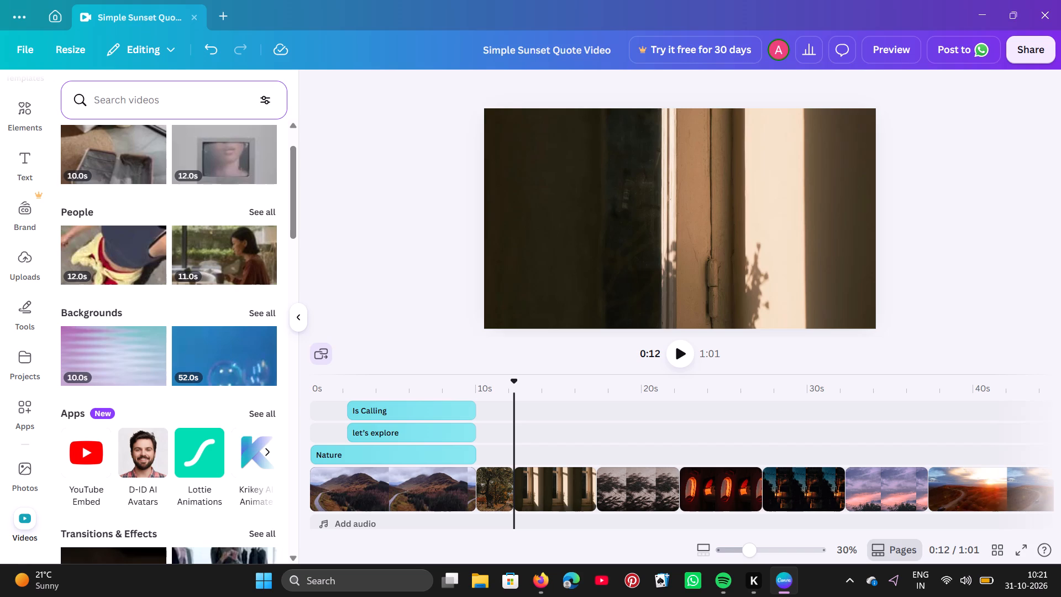
Copy the NATURE title, paste it as the video search text, search for "nature forest" and browse the clips.
{"action": "left_click", "coordinate": [352, 458]}
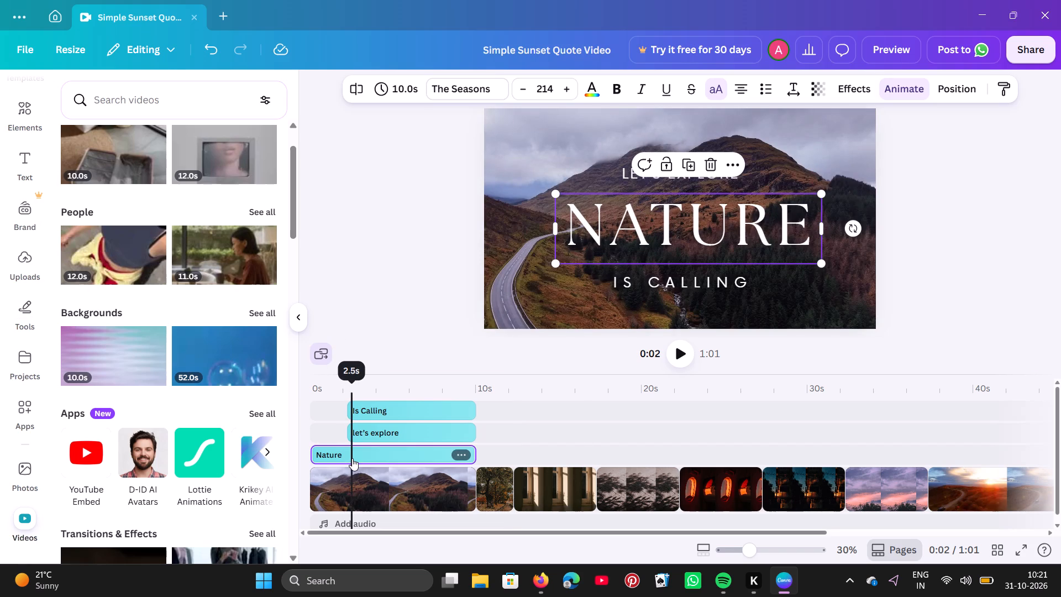
{"action": "left_click", "coordinate": [342, 446]}
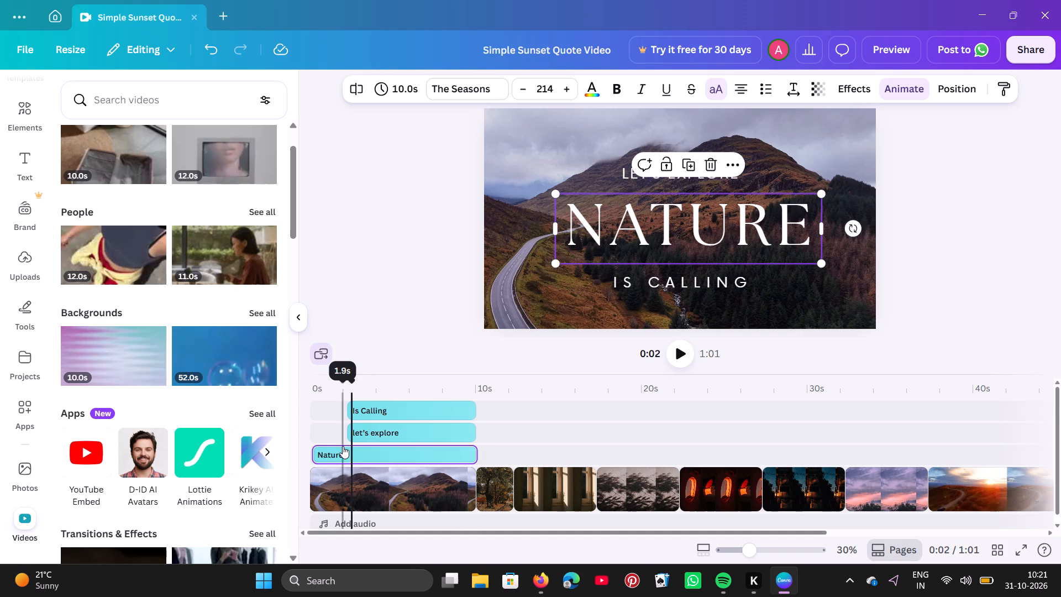
{"action": "left_click", "coordinate": [361, 454]}
{"action": "left_click", "coordinate": [361, 454]}
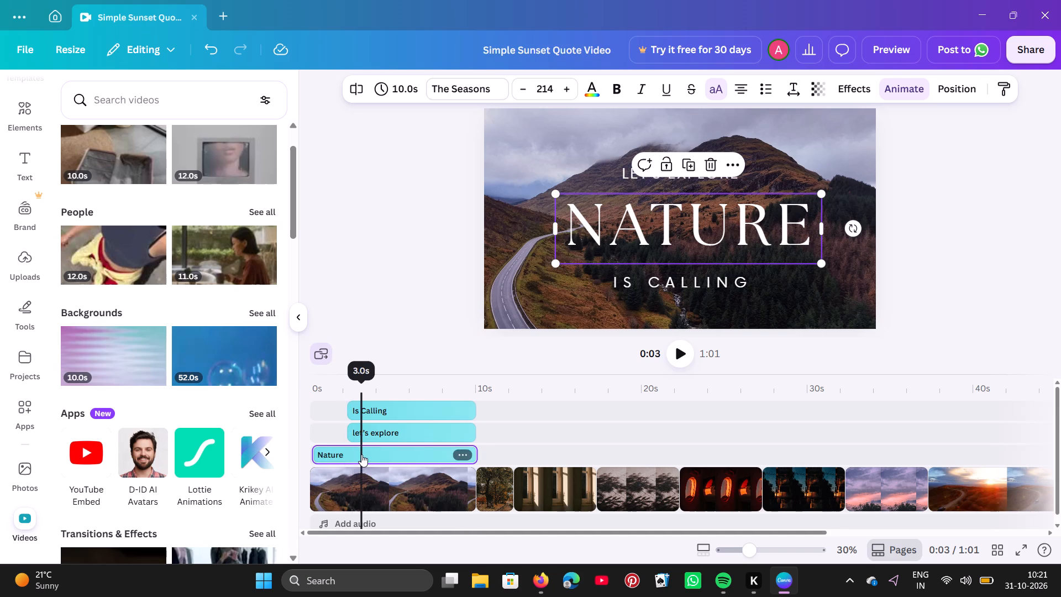
{"action": "left_click", "coordinate": [736, 168]}
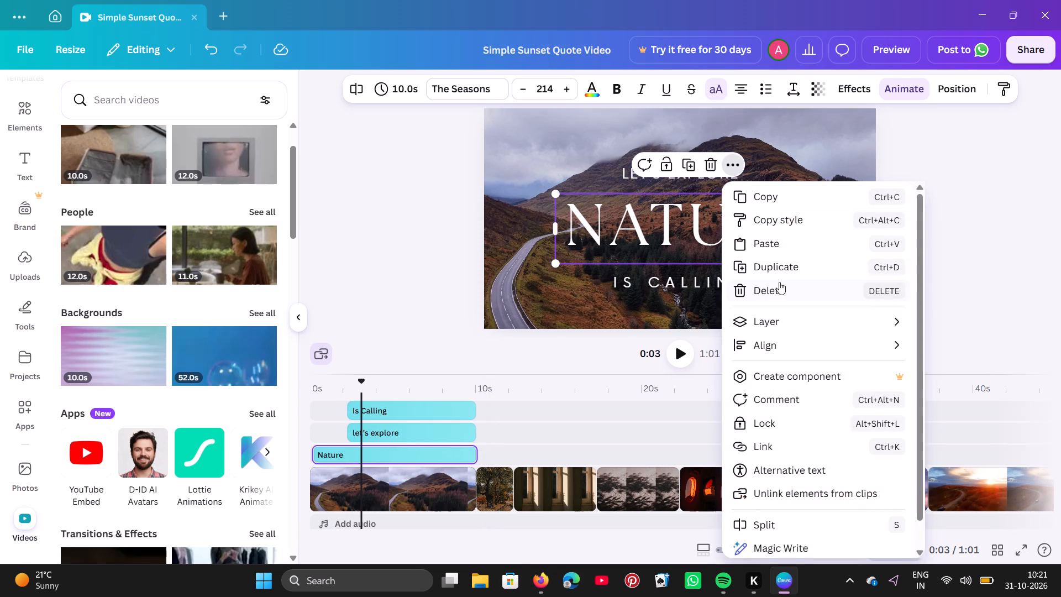
{"action": "left_click", "coordinate": [776, 193]}
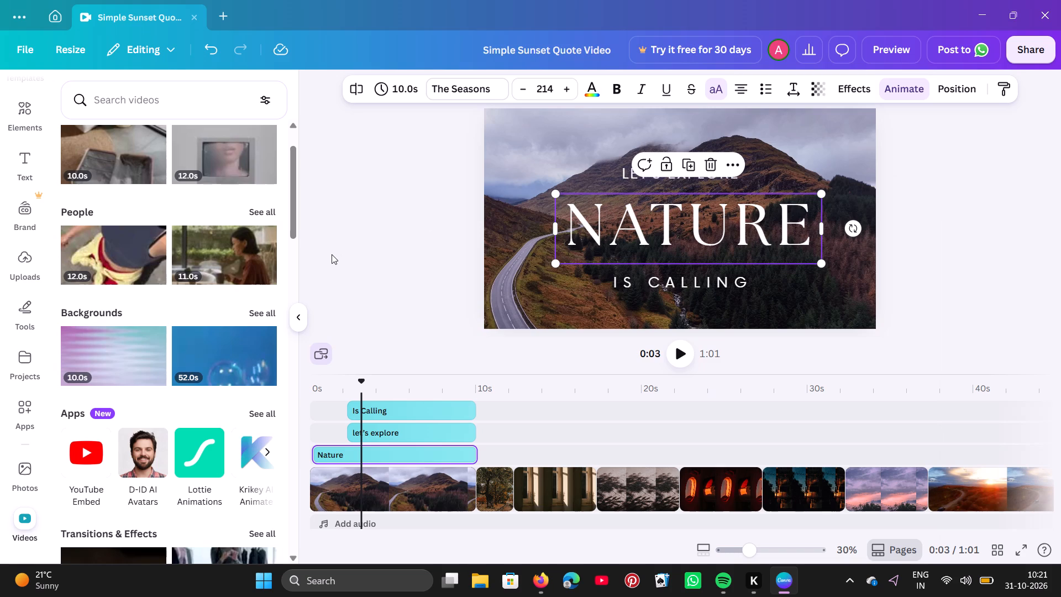
{"action": "left_click", "coordinate": [174, 99]}
{"action": "key", "text": "ctrl+v"}
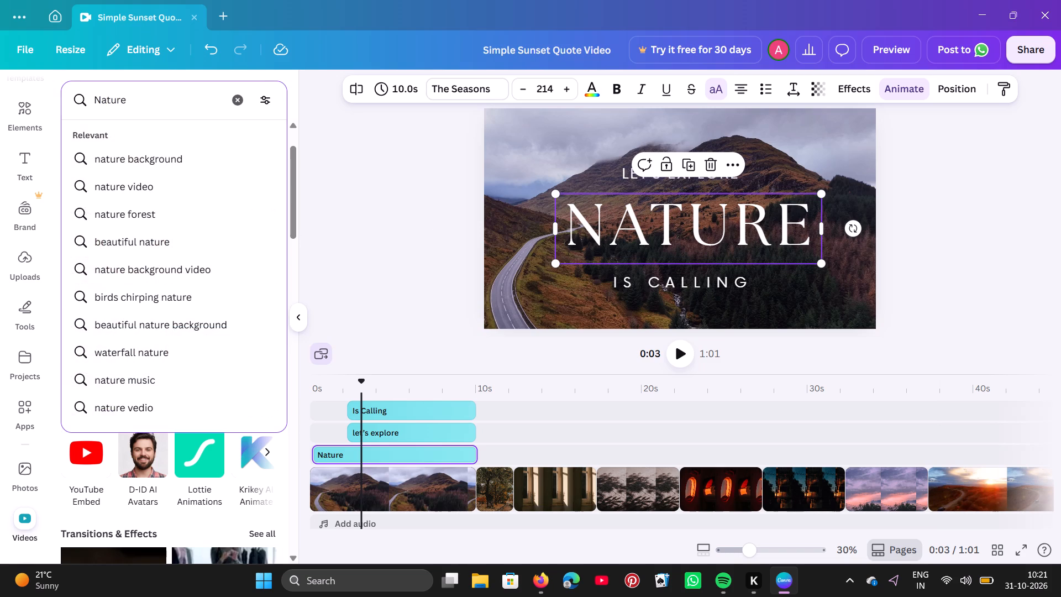
{"action": "left_click", "coordinate": [147, 214]}
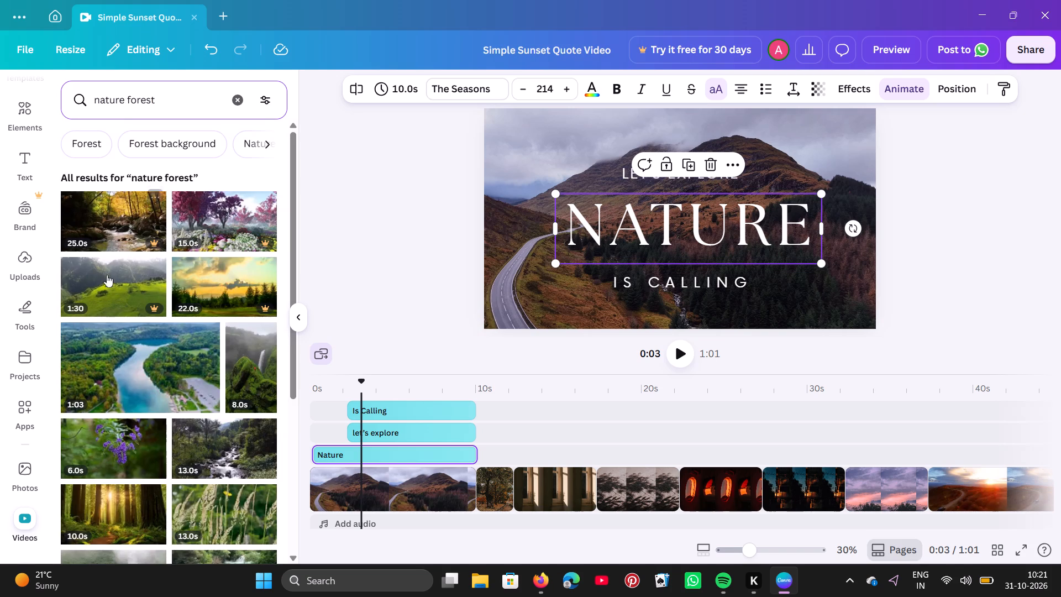
{"action": "scroll", "coordinate": [114, 328], "scroll_direction": "down", "scroll_amount": 1}
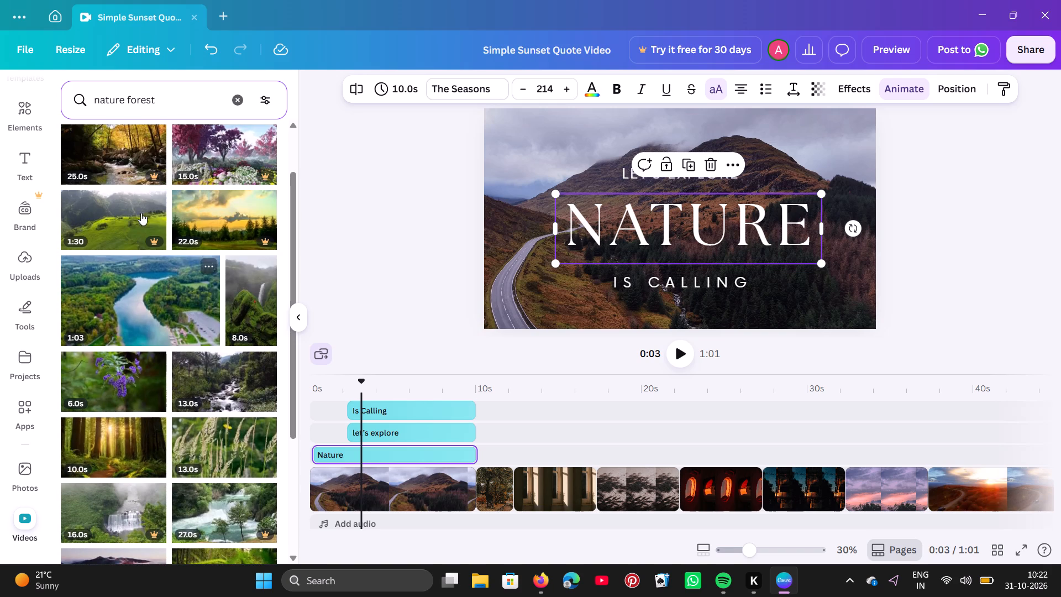
Search the stock videos for "nature" and insert the 12-second orange birch forest clip directly after the Nature intro.
{"action": "left_click", "coordinate": [193, 99]}
{"action": "key", "text": "BackSpace"}
{"action": "key", "text": "BackSpace"}
{"action": "key", "text": "BackSpace"}
{"action": "key", "text": "BackSpace"}
{"action": "key", "text": "BackSpace"}
{"action": "key", "text": "BackSpace"}
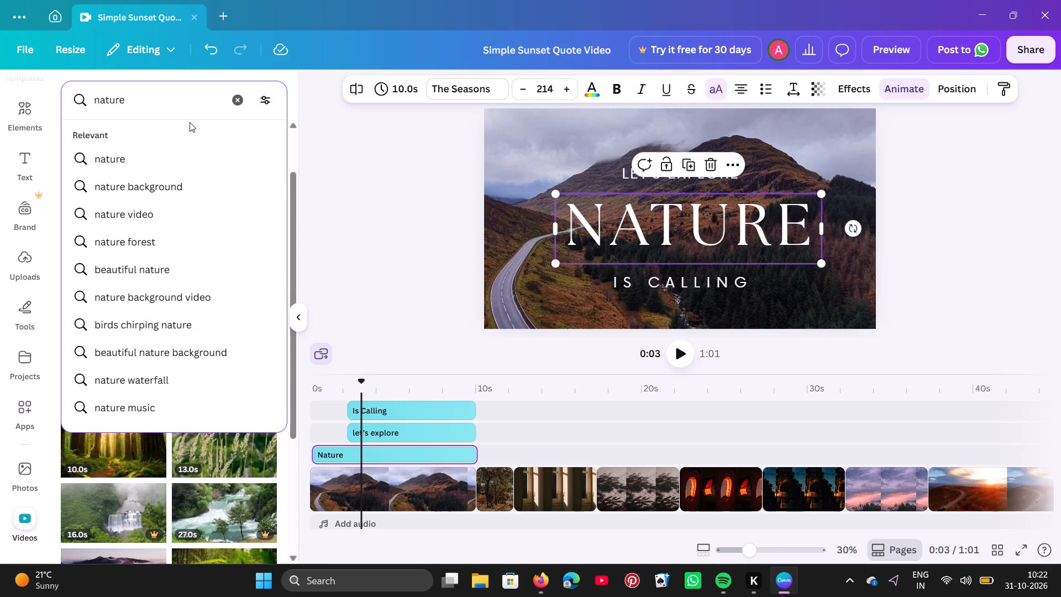
{"action": "left_click", "coordinate": [128, 159]}
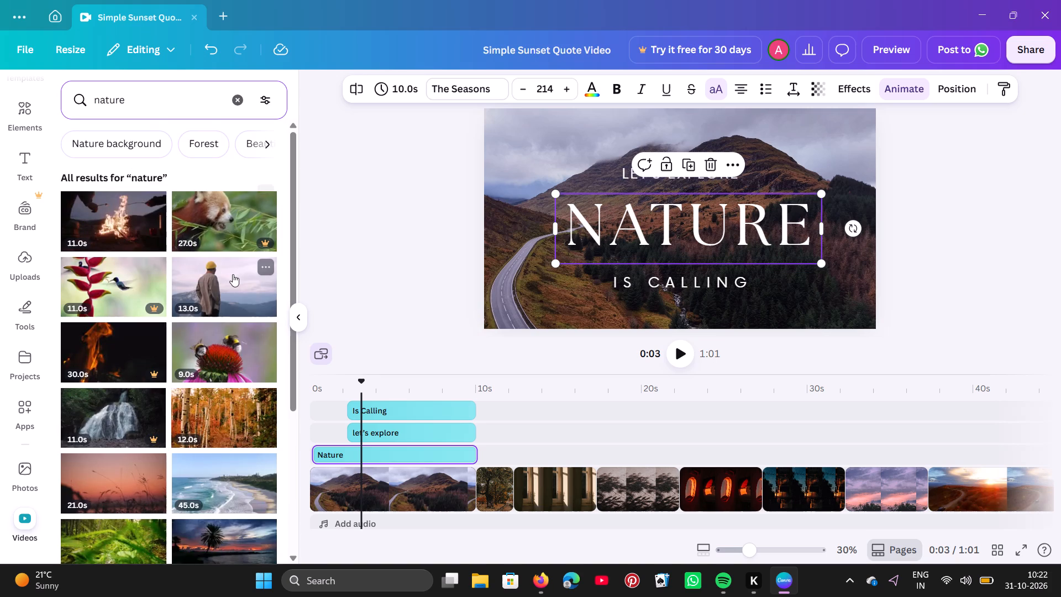
{"action": "scroll", "coordinate": [233, 274], "scroll_direction": "down", "scroll_amount": 1}
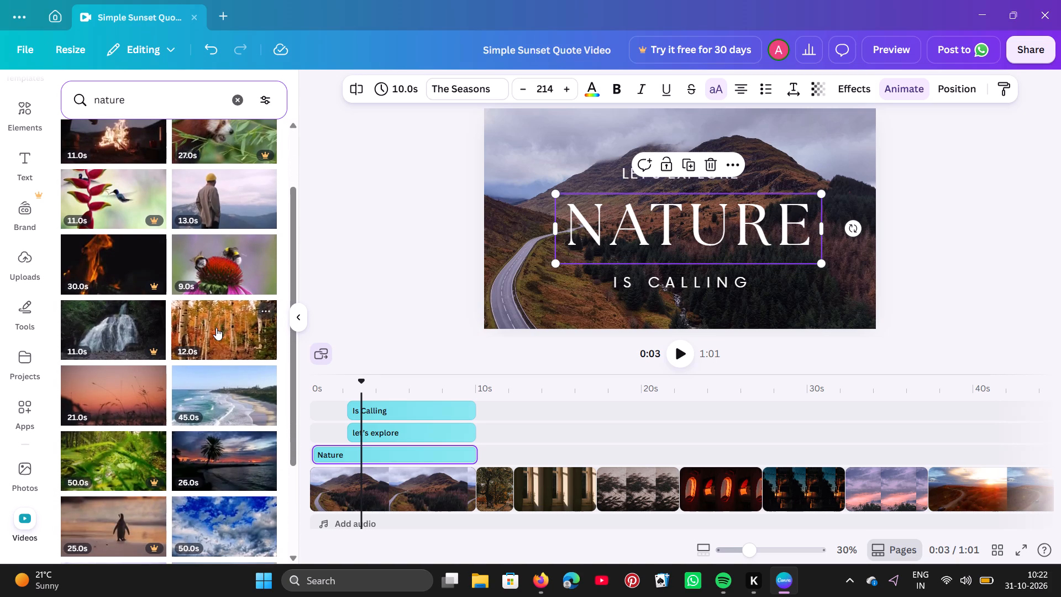
{"action": "scroll", "coordinate": [215, 305], "scroll_direction": "down", "scroll_amount": 1}
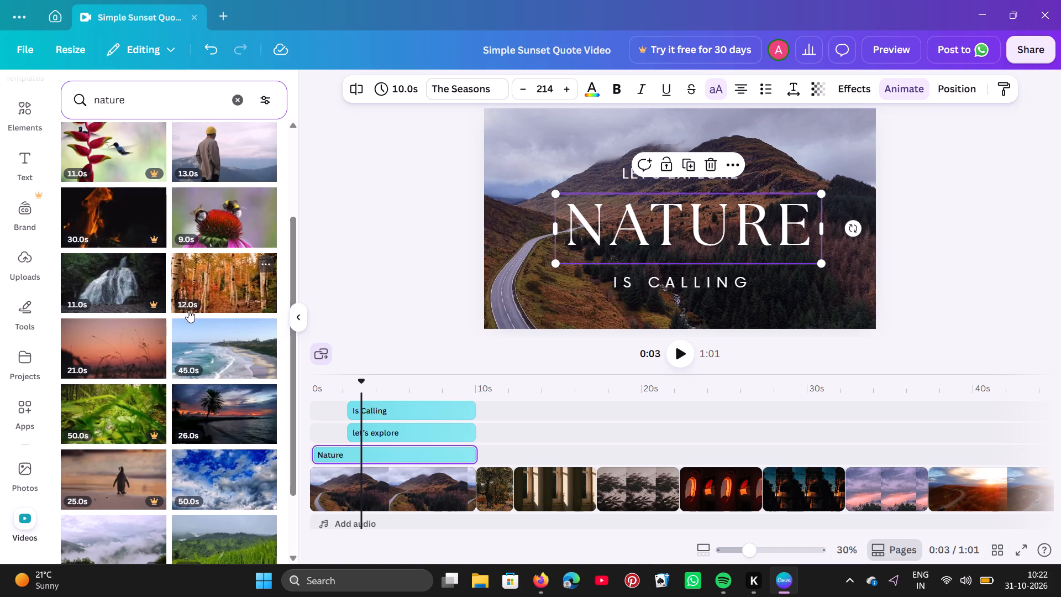
{"action": "left_click", "coordinate": [198, 286]}
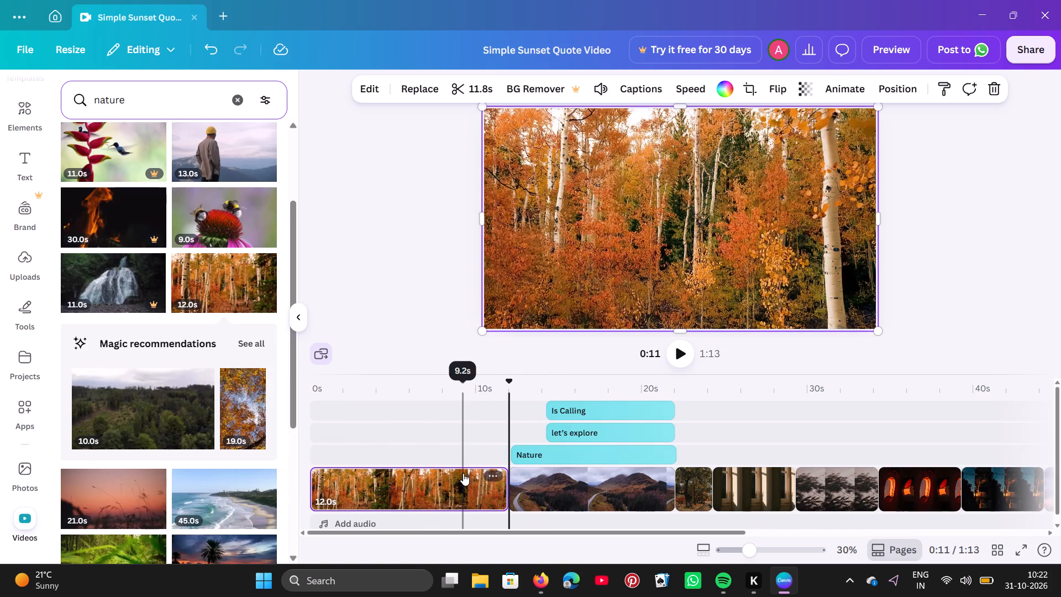
{"action": "left_click_drag", "start_coordinate": [463, 473], "coordinate": [659, 493]}
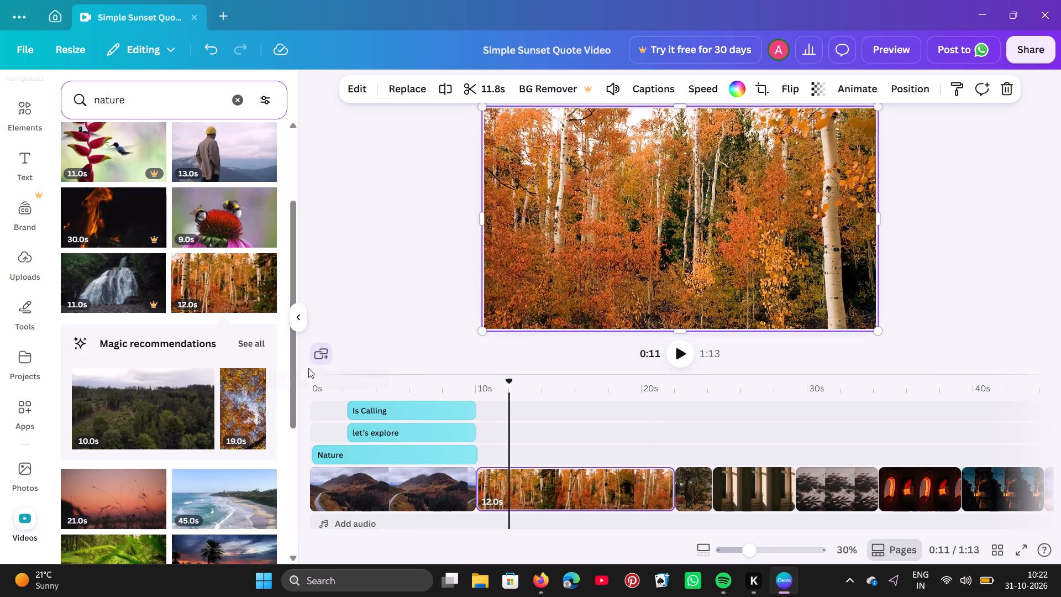
Play the video from the beginning to review the Nature intro followed by the birch forest clip.
{"action": "left_click", "coordinate": [311, 387]}
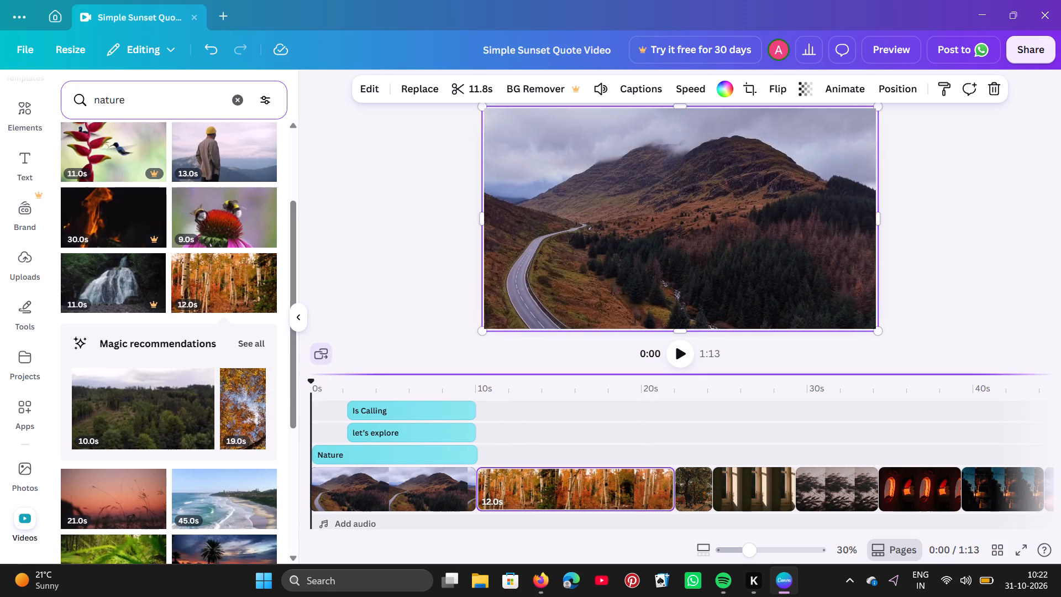
{"action": "left_click", "coordinate": [678, 352]}
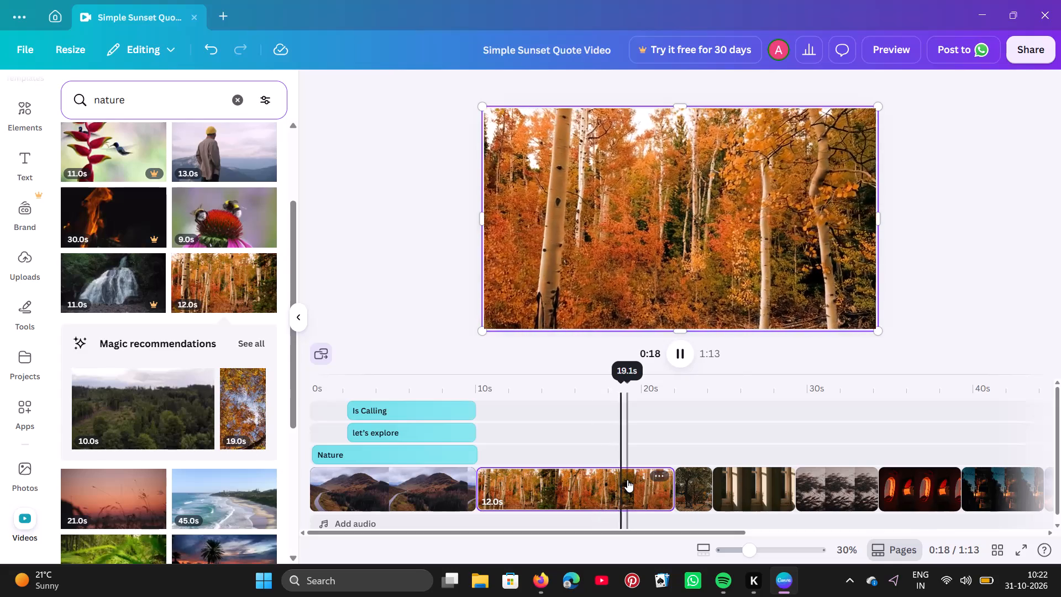
{"action": "left_click", "coordinate": [693, 486]}
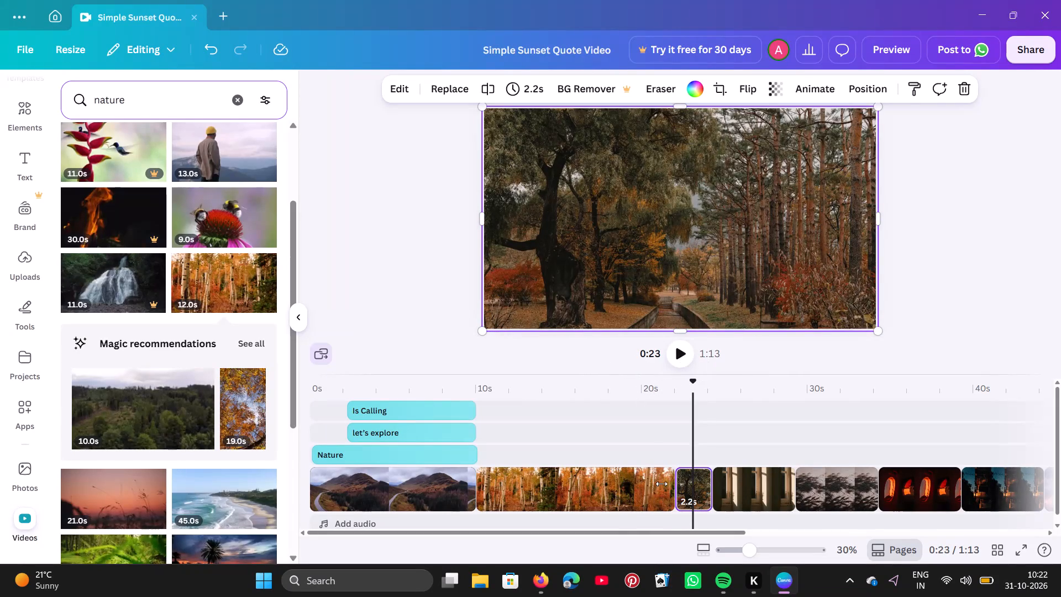
Insert the 10-second autumn park path video from the "nature" results directly after the birch forest clip.
{"action": "left_click", "coordinate": [635, 491]}
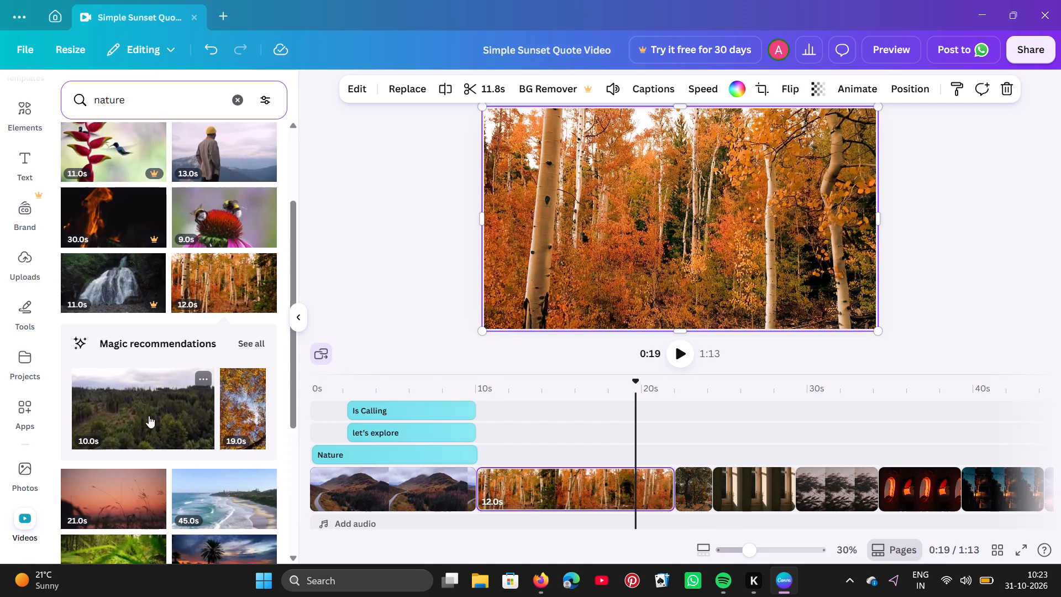
{"action": "scroll", "coordinate": [199, 482], "scroll_direction": "down", "scroll_amount": 1}
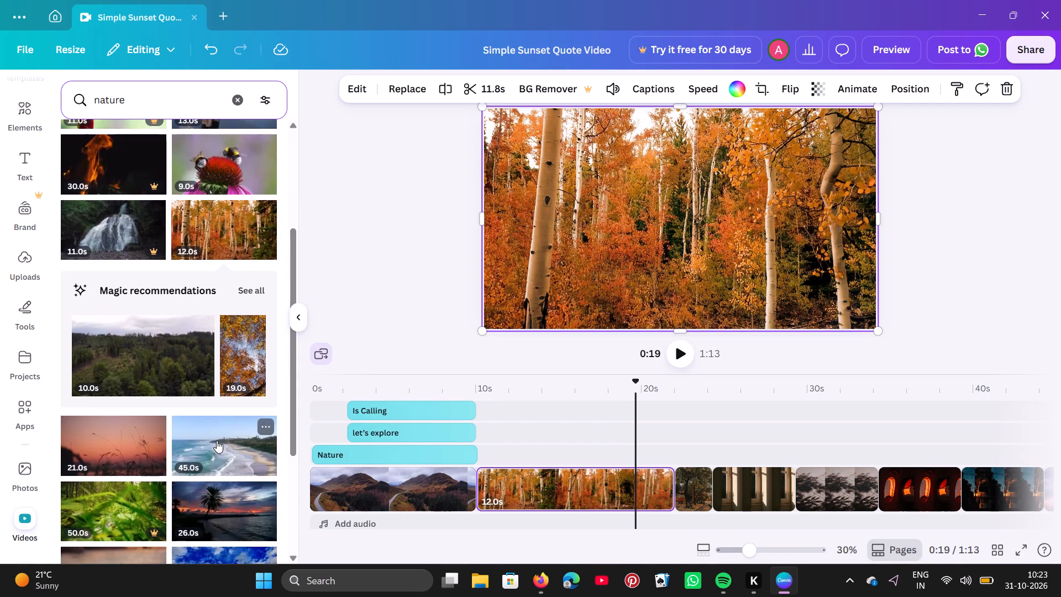
{"action": "scroll", "coordinate": [217, 441], "scroll_direction": "down", "scroll_amount": 1}
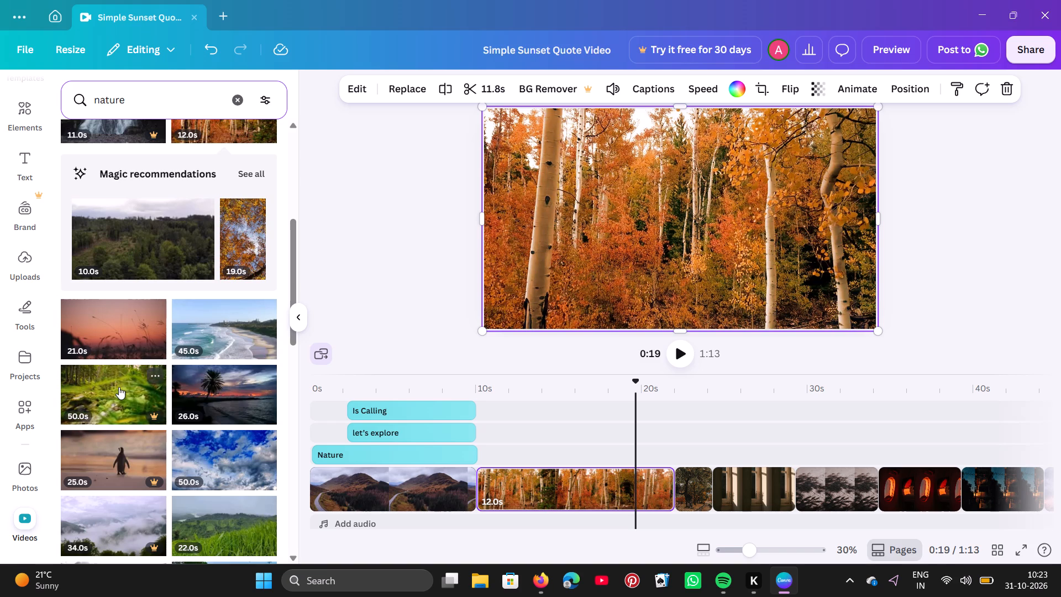
{"action": "scroll", "coordinate": [225, 469], "scroll_direction": "down", "scroll_amount": 1}
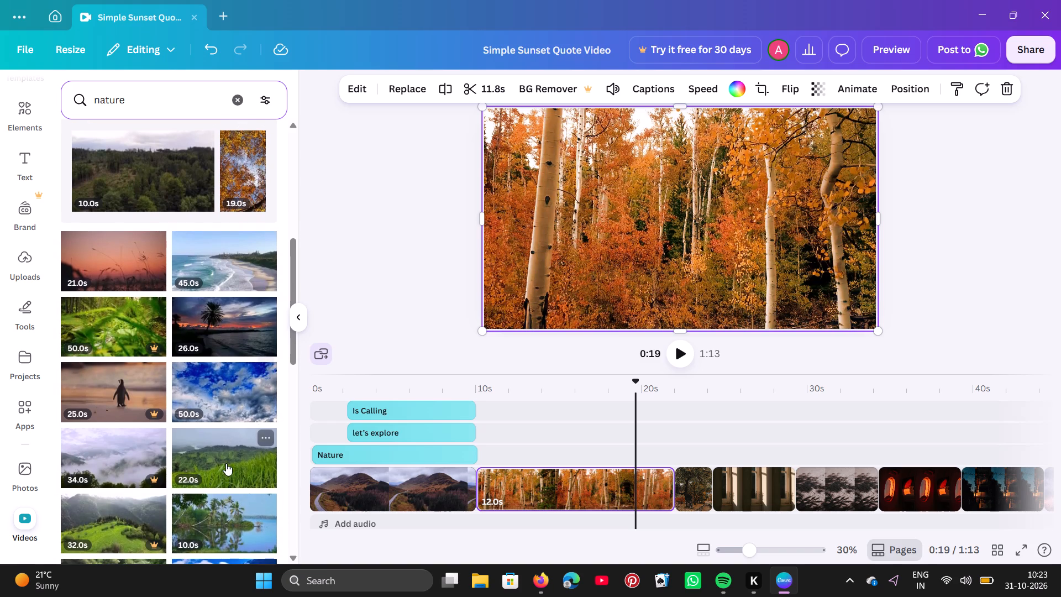
{"action": "scroll", "coordinate": [211, 457], "scroll_direction": "down", "scroll_amount": 1}
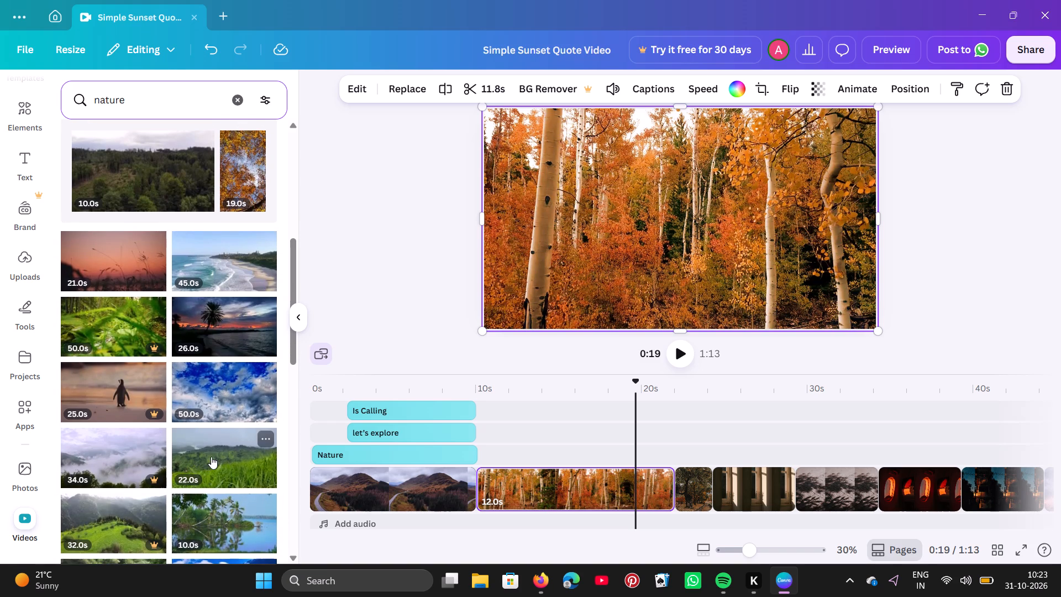
{"action": "scroll", "coordinate": [211, 457], "scroll_direction": "down", "scroll_amount": 2}
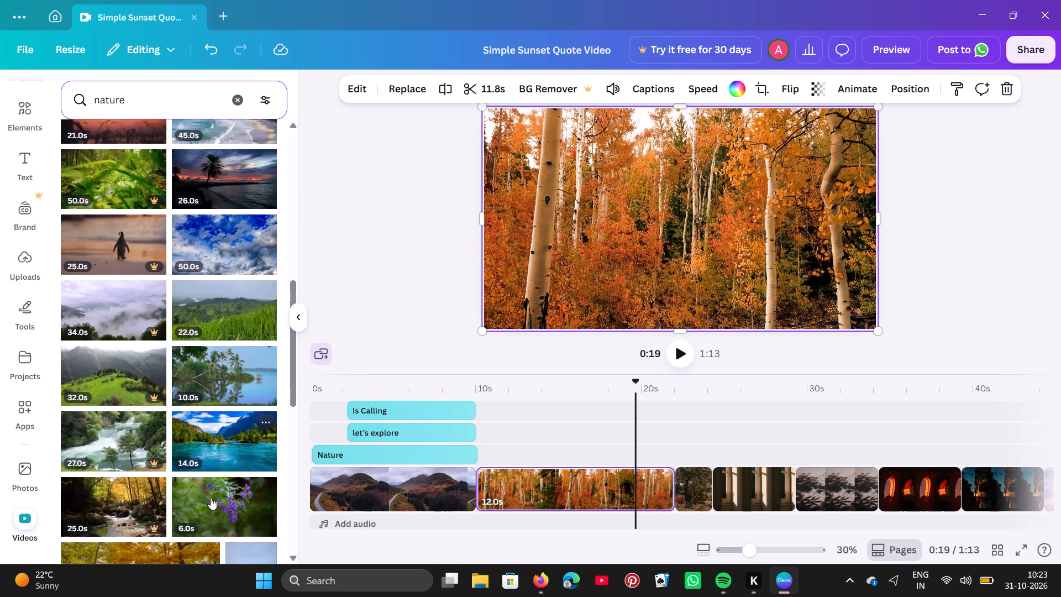
{"action": "scroll", "coordinate": [211, 498], "scroll_direction": "down", "scroll_amount": 1}
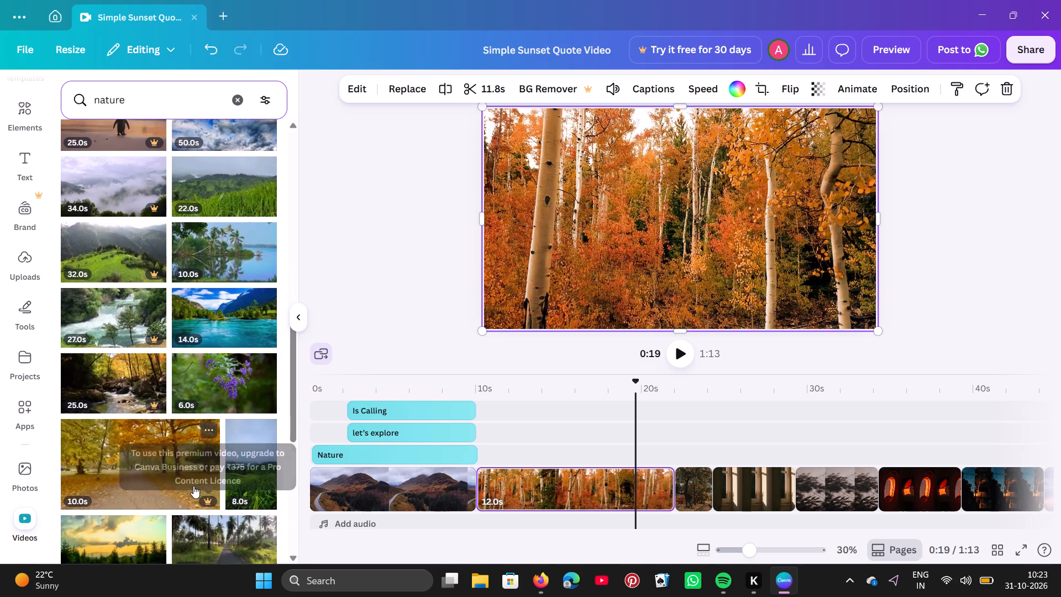
{"action": "left_click", "coordinate": [171, 484]}
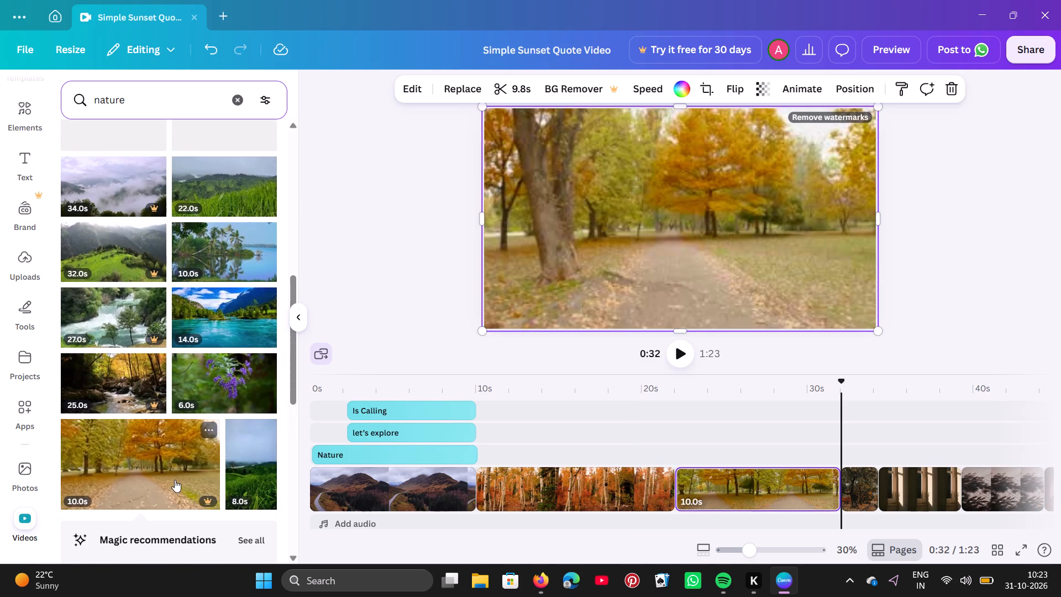
Play the video from about one second in to review the sequence with the autumn park clip.
{"action": "left_click", "coordinate": [329, 379]}
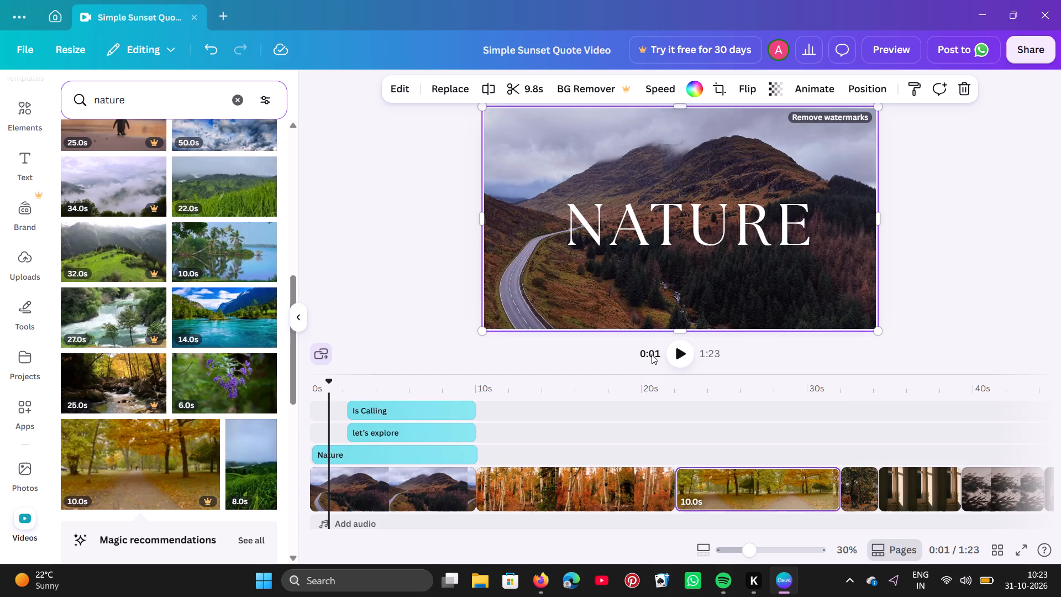
{"action": "left_click", "coordinate": [683, 355]}
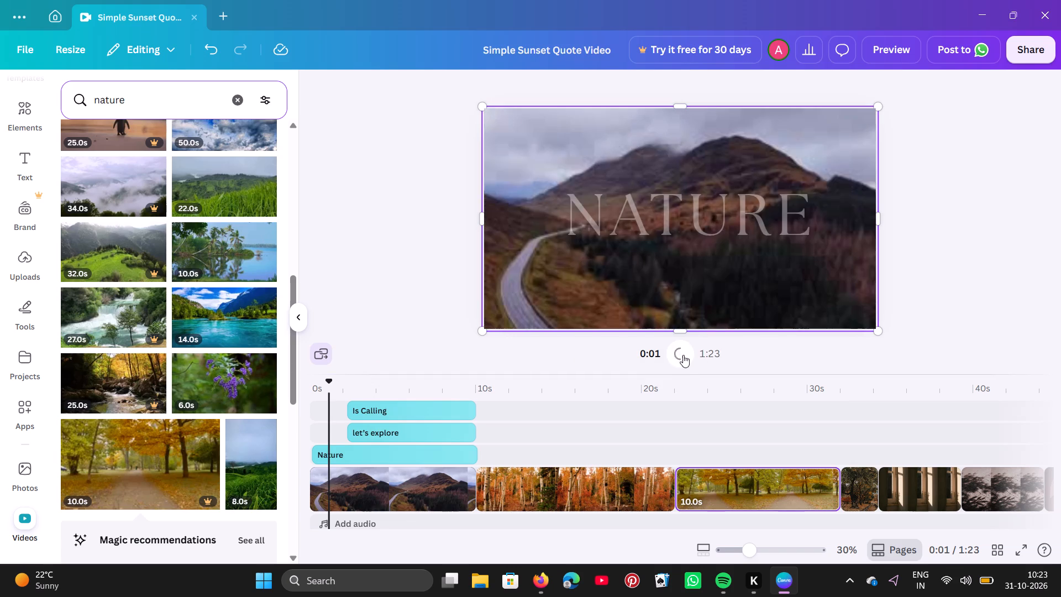
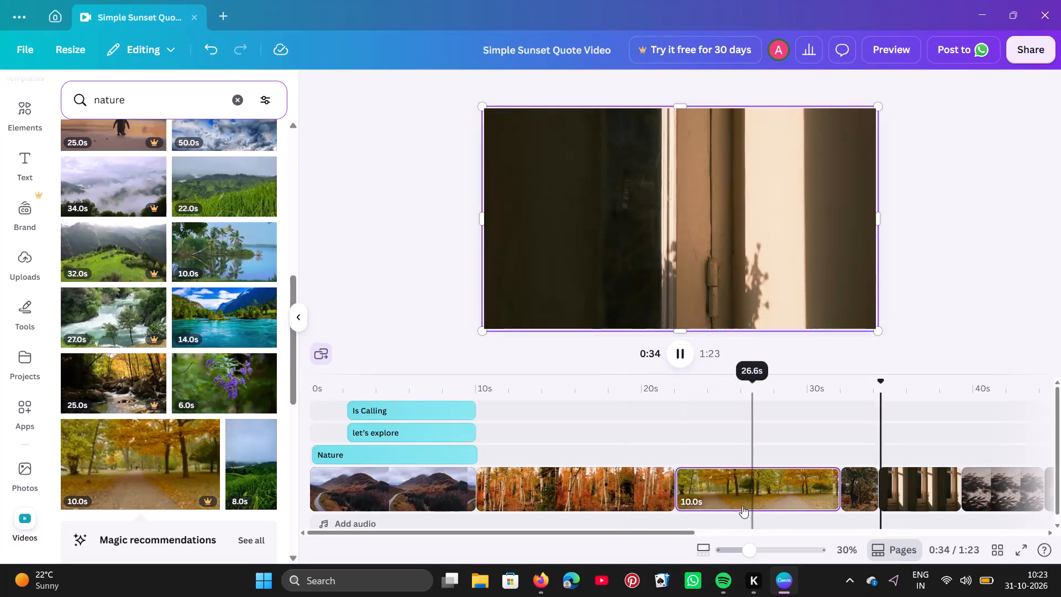
Insert the 53-second palm-lined road video from the "nature" results directly after the autumn park clip.
{"action": "left_click", "coordinate": [845, 463]}
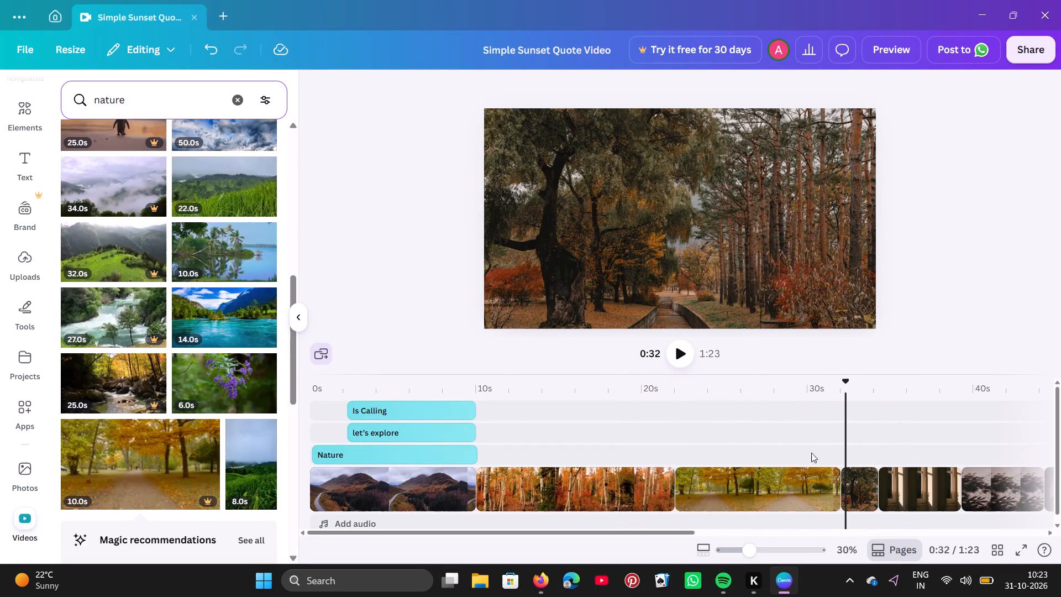
{"action": "scroll", "coordinate": [192, 463], "scroll_direction": "down", "scroll_amount": 1}
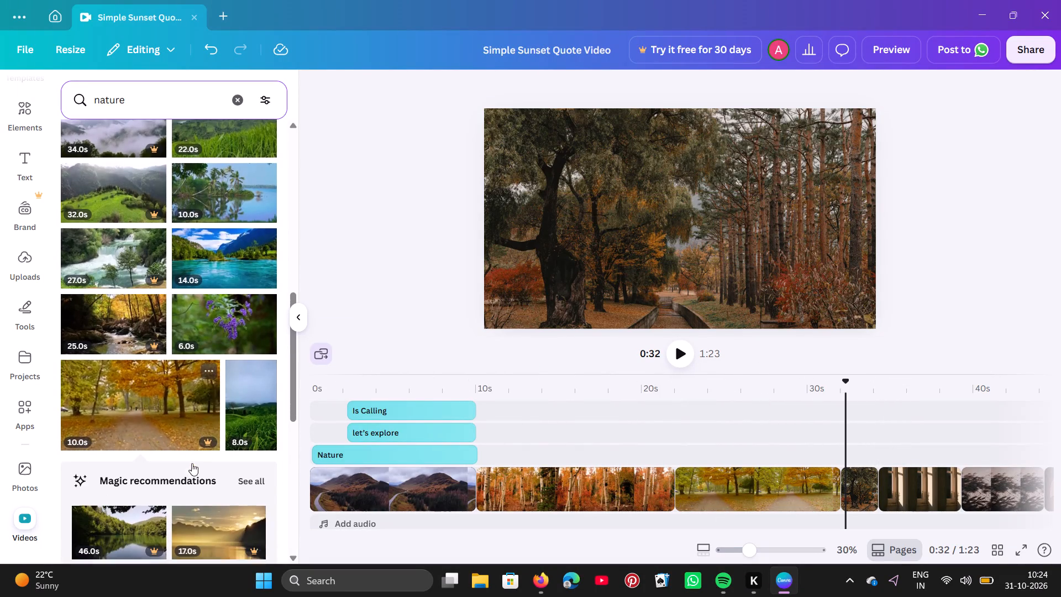
{"action": "scroll", "coordinate": [192, 463], "scroll_direction": "down", "scroll_amount": 2}
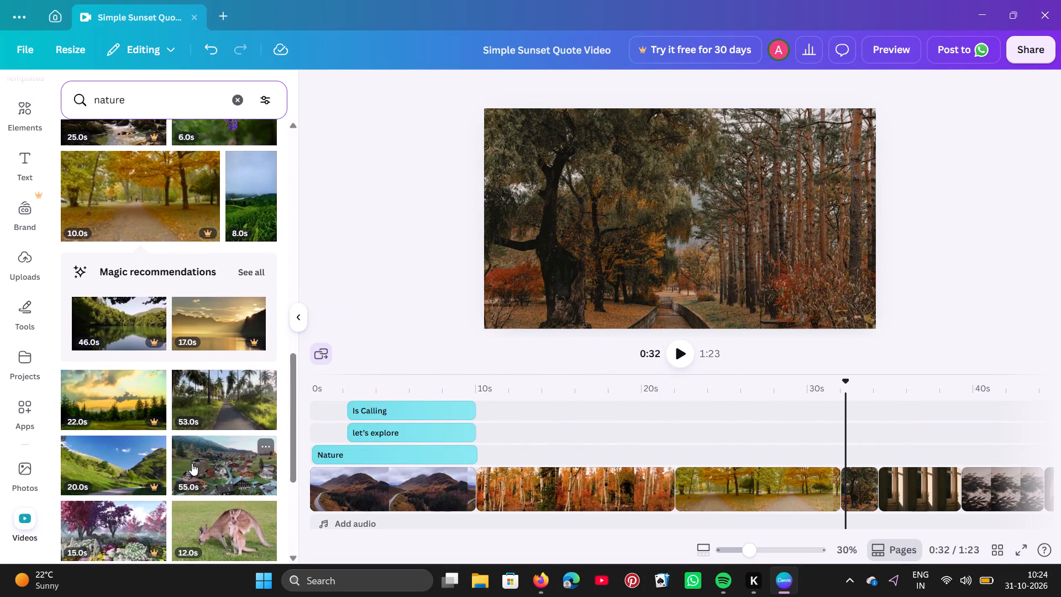
{"action": "scroll", "coordinate": [192, 463], "scroll_direction": "down", "scroll_amount": 1}
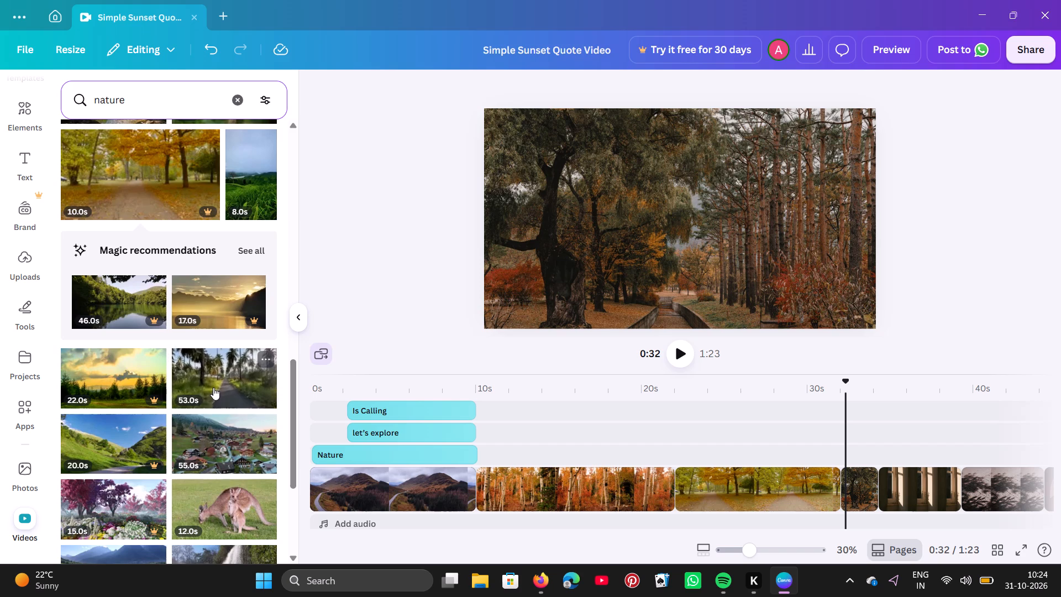
{"action": "left_click", "coordinate": [213, 387]}
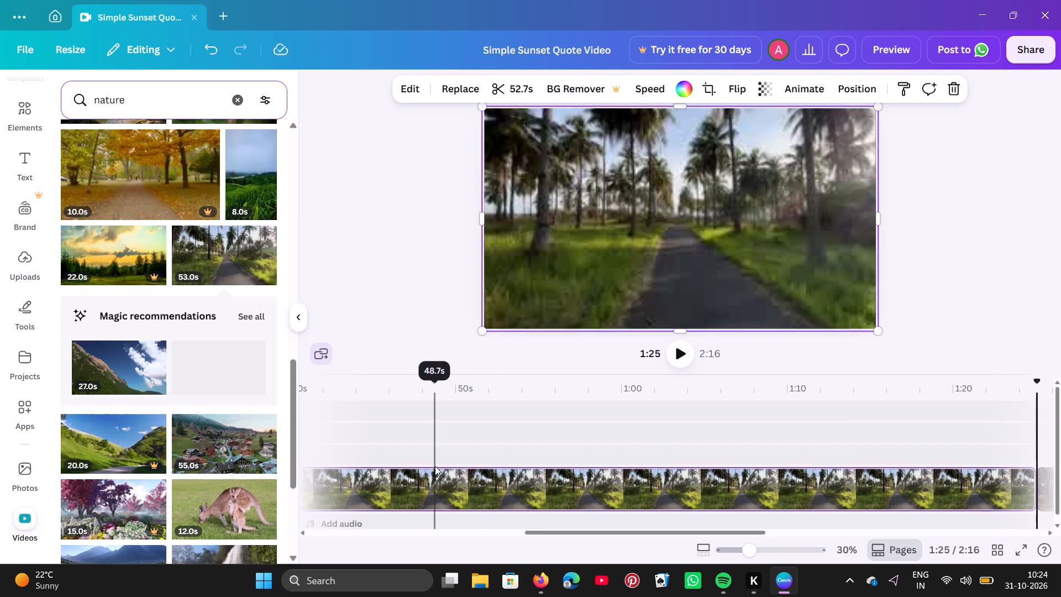
Play the video from just after the start to review the sequence through to the palm-lined road clip.
{"action": "scroll", "coordinate": [435, 466], "scroll_direction": "right", "scroll_amount": 7}
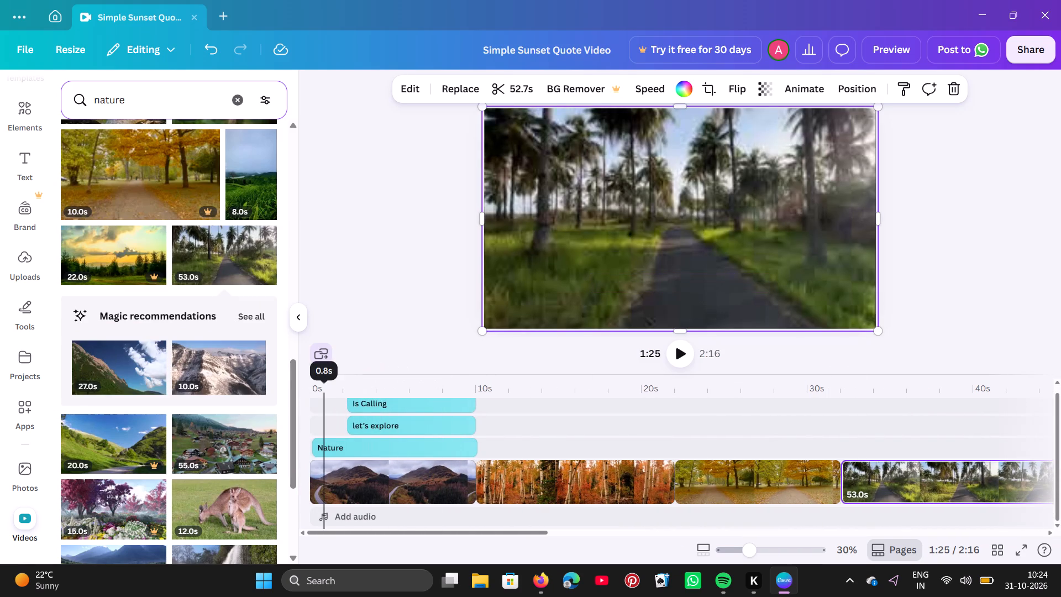
{"action": "left_click", "coordinate": [323, 378]}
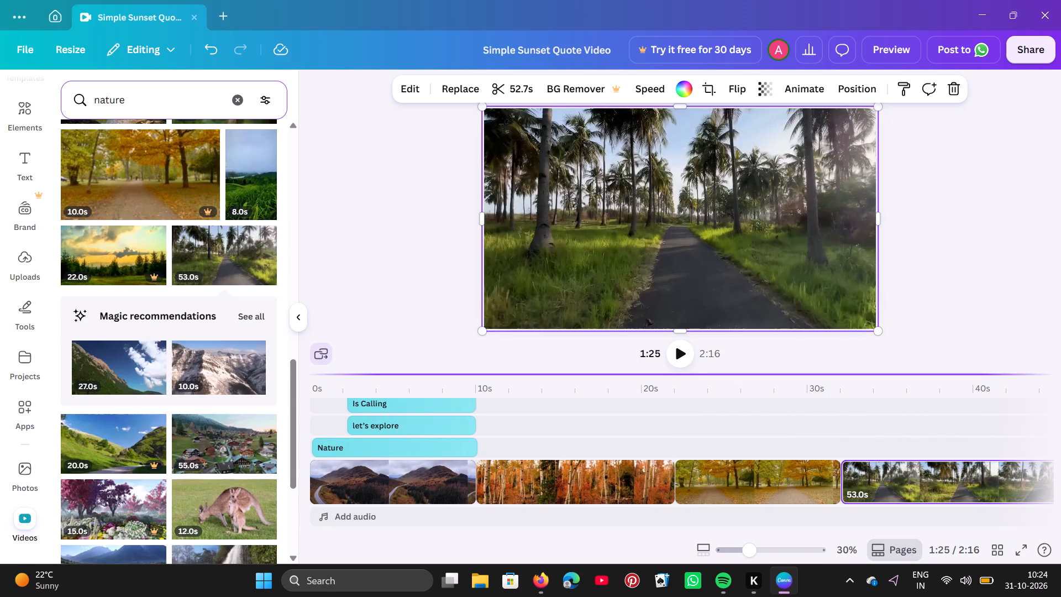
{"action": "left_click", "coordinate": [322, 384]}
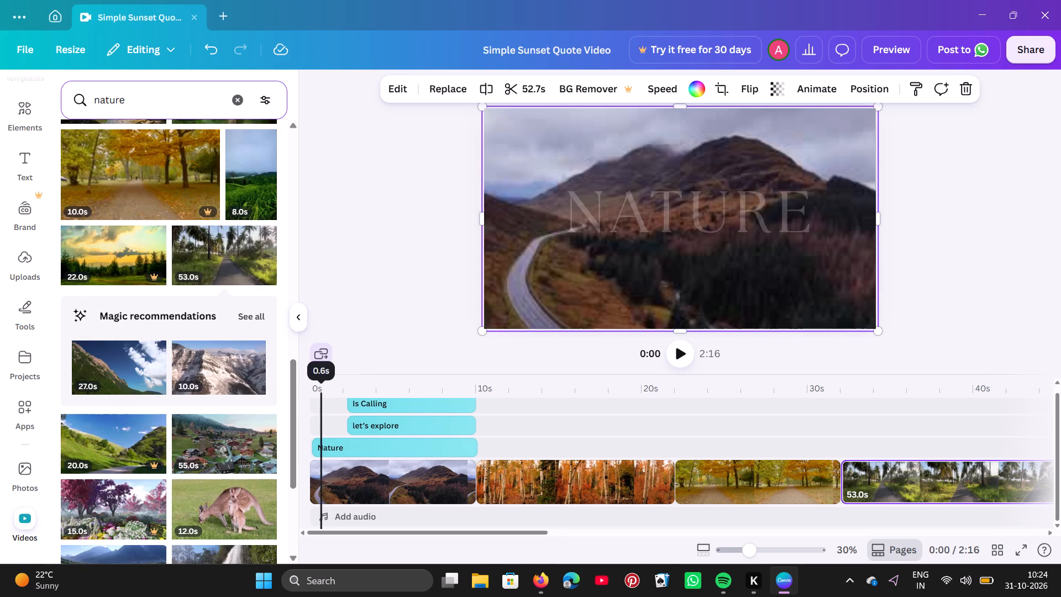
{"action": "left_click", "coordinate": [676, 350]}
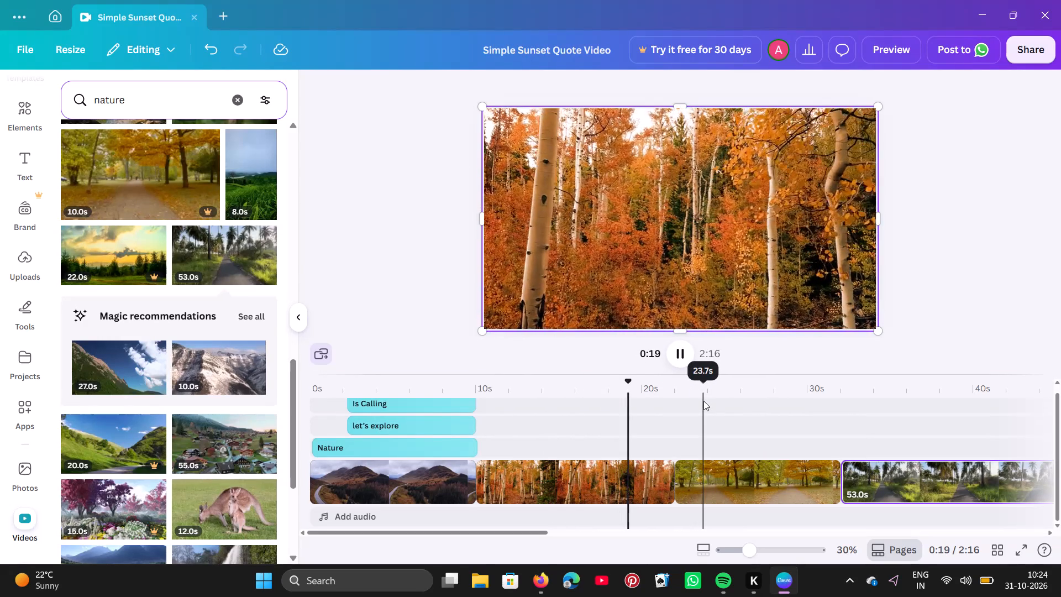
{"action": "scroll", "coordinate": [681, 415], "scroll_direction": "left", "scroll_amount": 1}
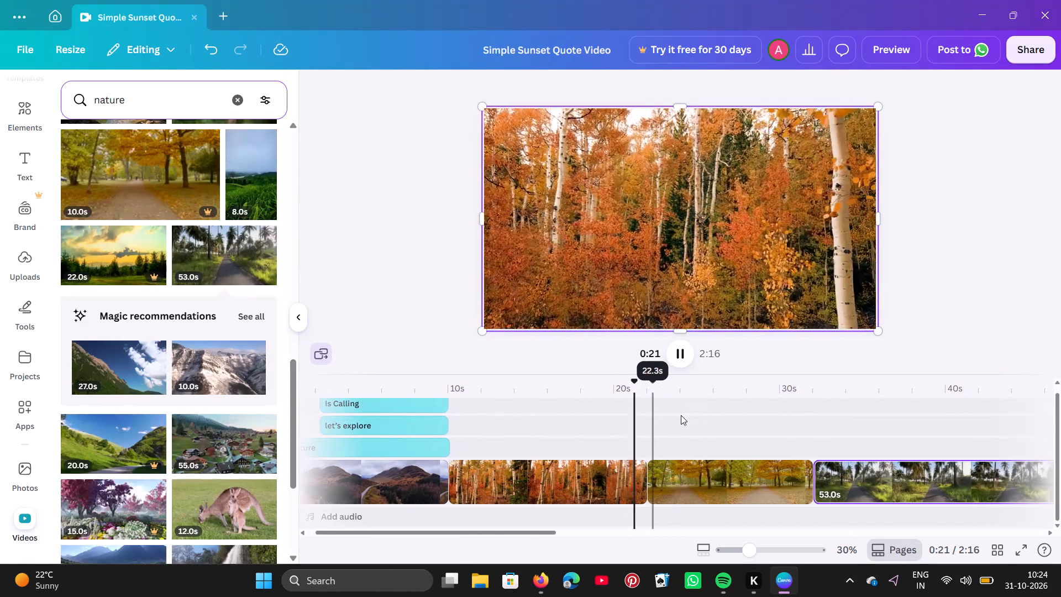
{"action": "scroll", "coordinate": [681, 415], "scroll_direction": "left", "scroll_amount": 2}
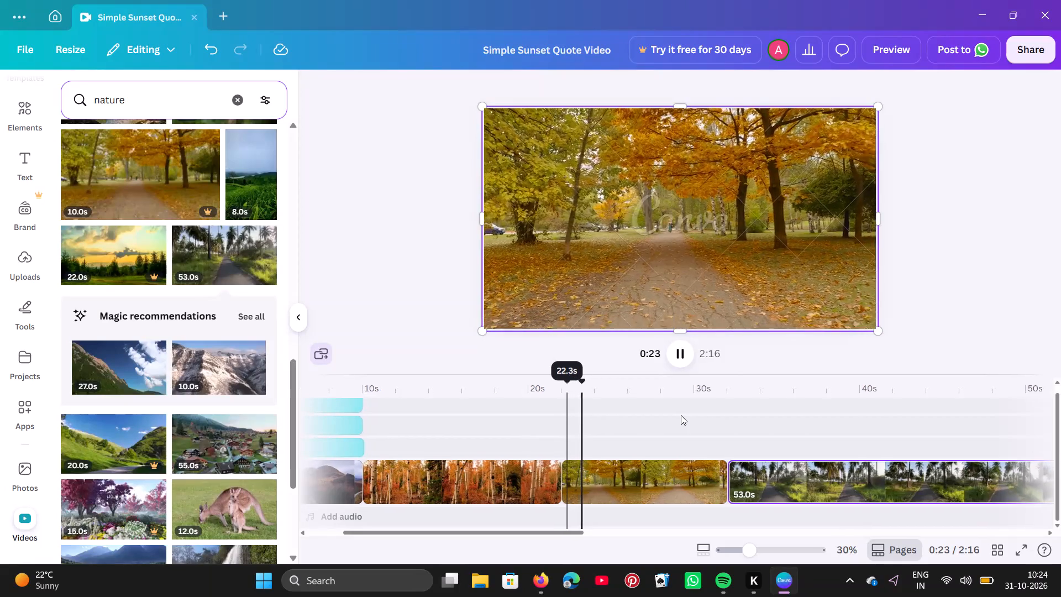
{"action": "scroll", "coordinate": [681, 415], "scroll_direction": "left", "scroll_amount": 3}
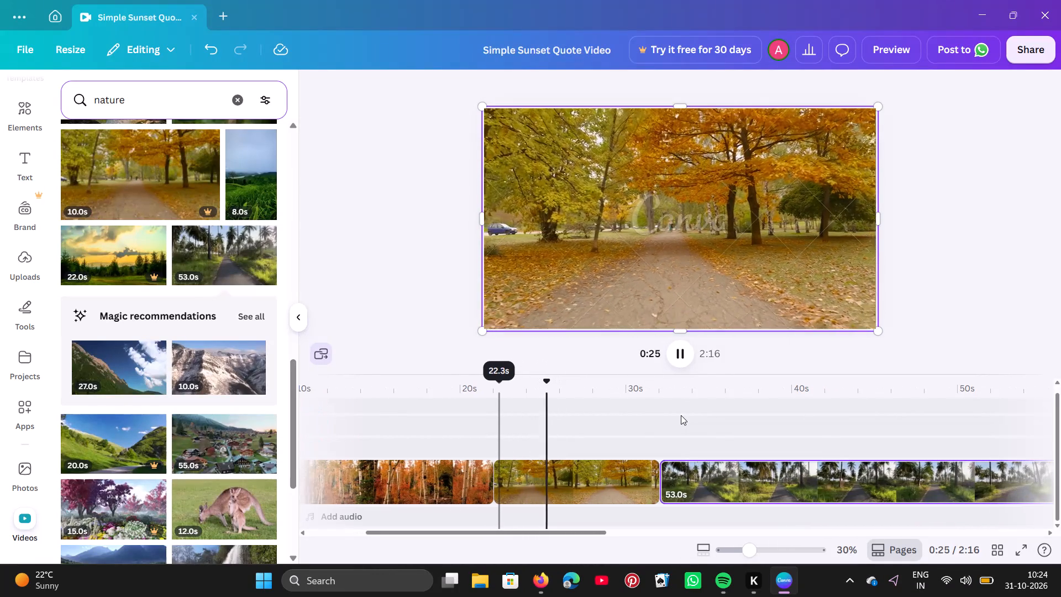
{"action": "scroll", "coordinate": [681, 415], "scroll_direction": "left", "scroll_amount": 3}
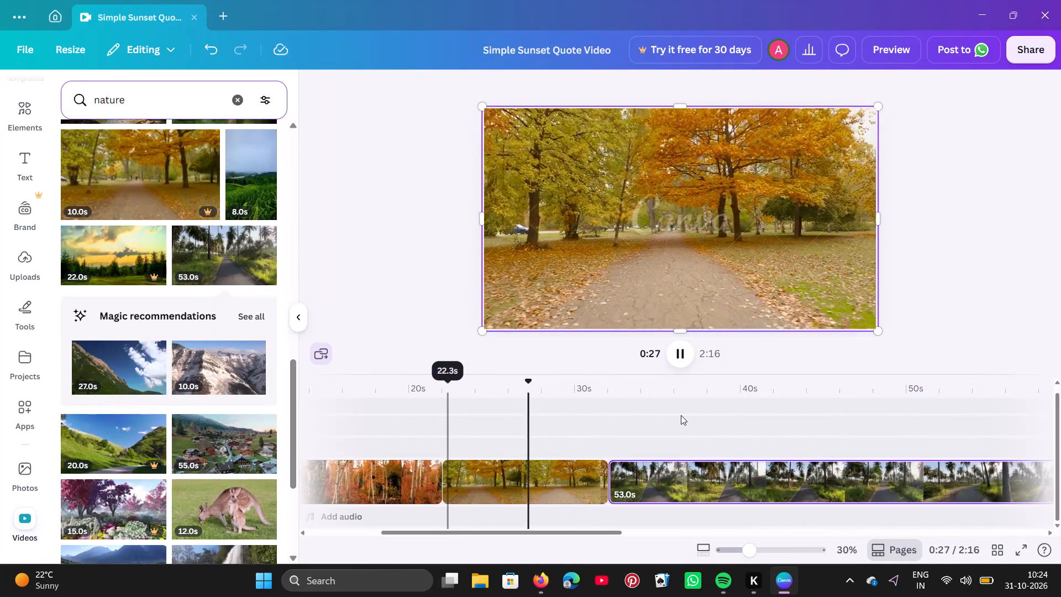
{"action": "scroll", "coordinate": [681, 415], "scroll_direction": "left", "scroll_amount": 3}
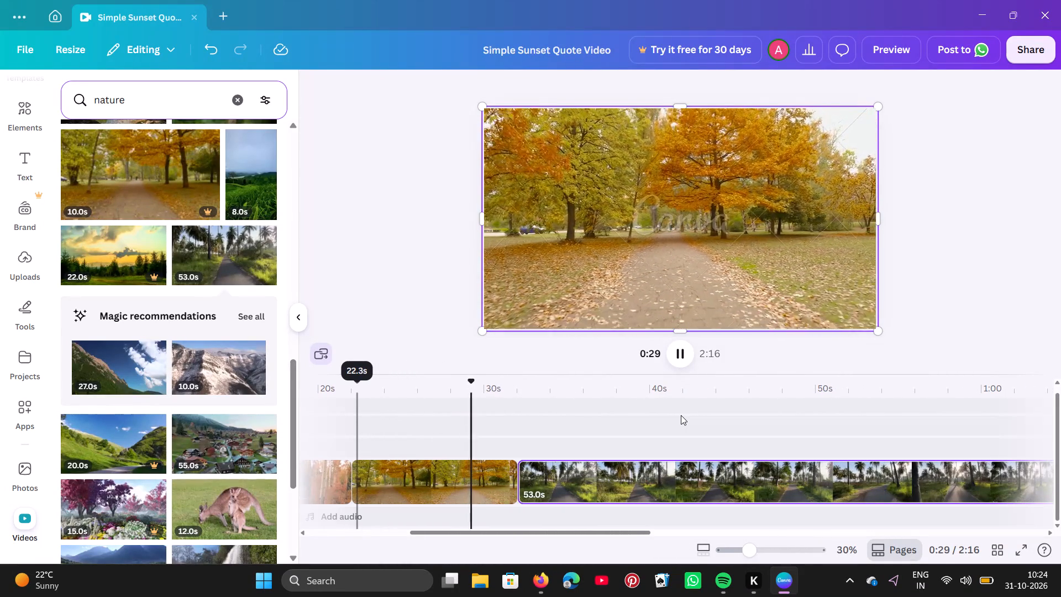
{"action": "scroll", "coordinate": [681, 415], "scroll_direction": "left", "scroll_amount": 3}
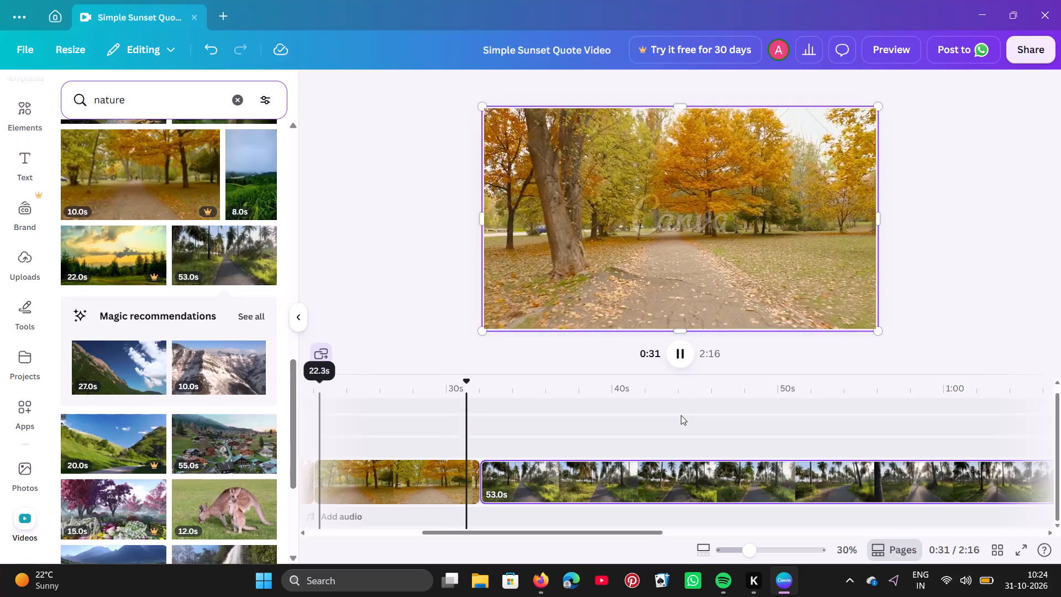
{"action": "scroll", "coordinate": [681, 415], "scroll_direction": "left", "scroll_amount": 3}
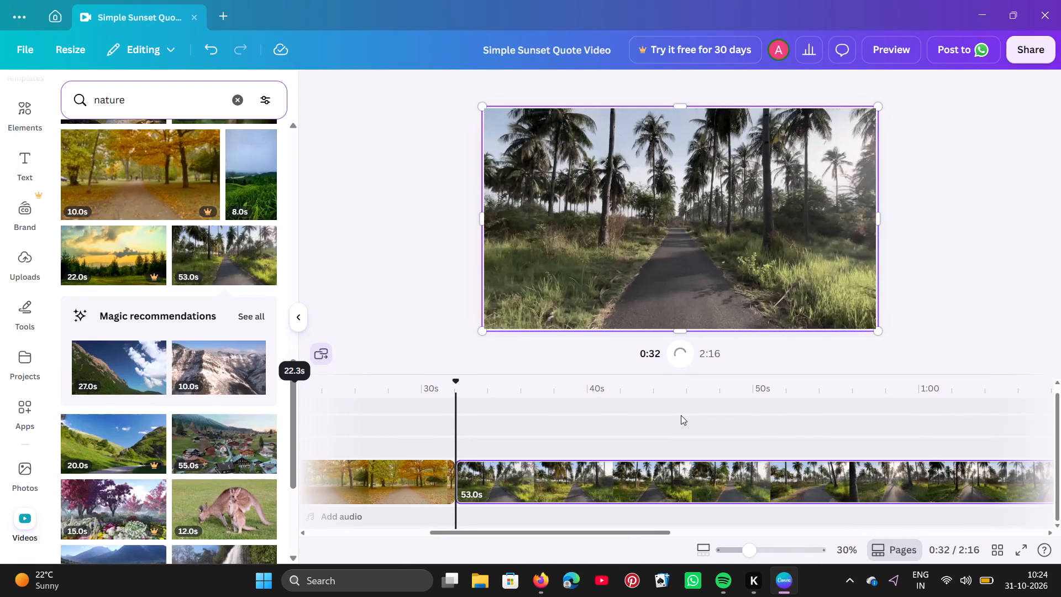
{"action": "scroll", "coordinate": [681, 415], "scroll_direction": "left", "scroll_amount": 2}
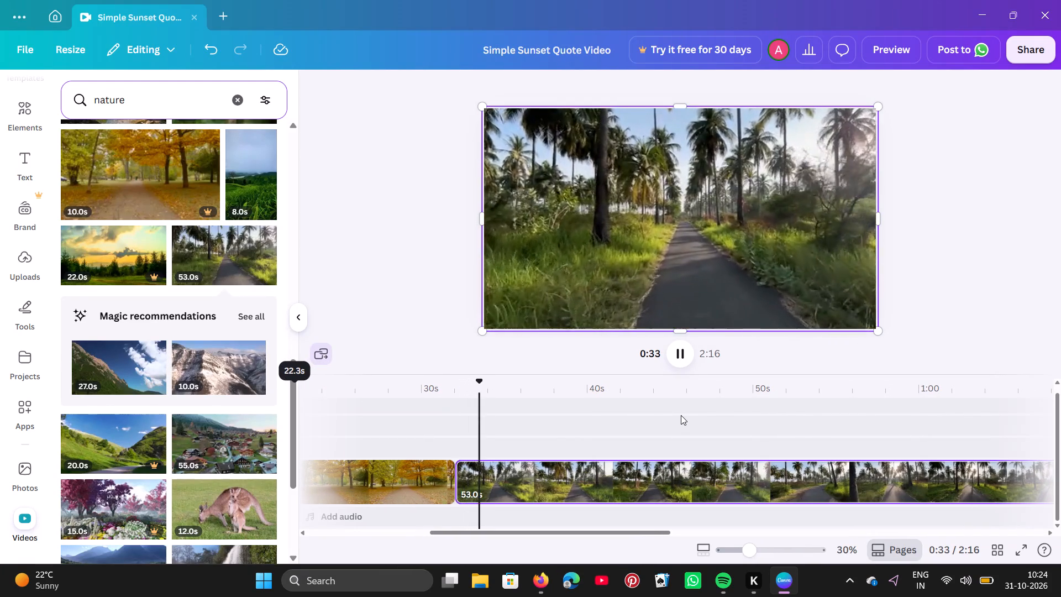
{"action": "scroll", "coordinate": [681, 415], "scroll_direction": "left", "scroll_amount": 3}
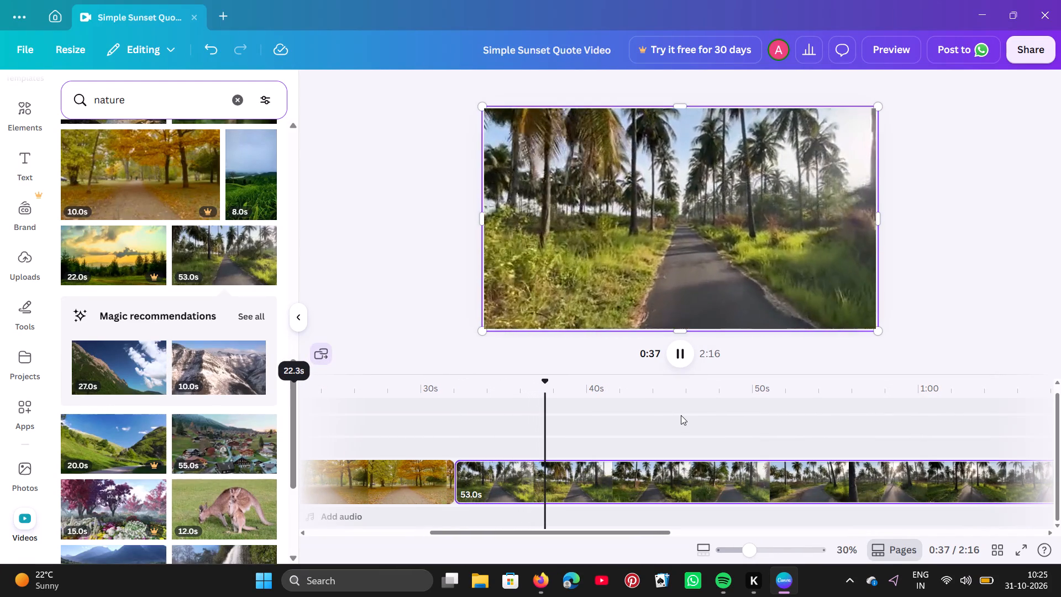
{"action": "scroll", "coordinate": [681, 415], "scroll_direction": "left", "scroll_amount": 1}
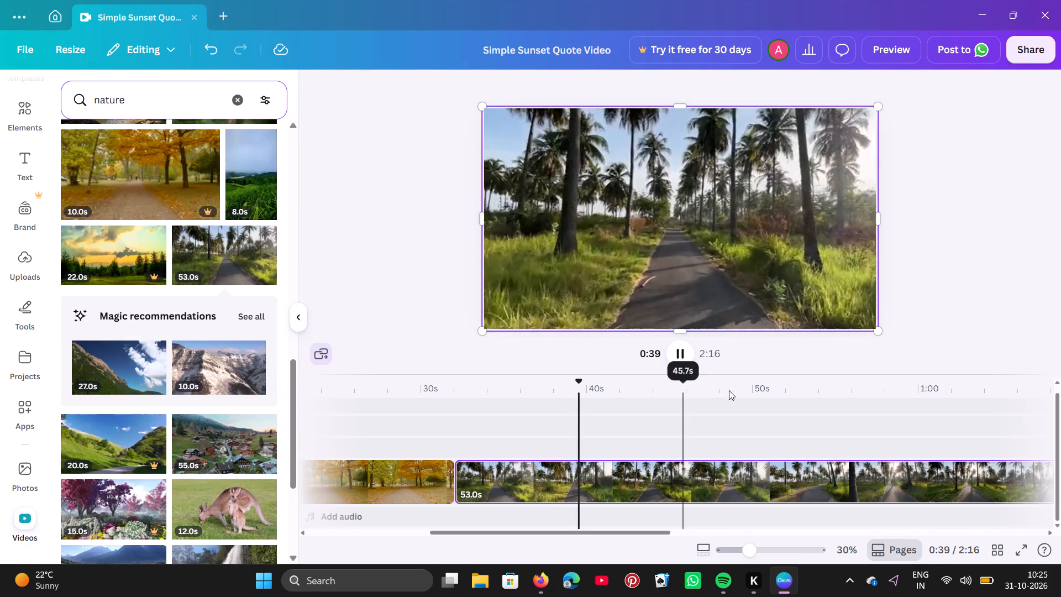
Trim the end of the palm-lined road clip so it lasts 12.0 seconds.
{"action": "left_click", "coordinate": [701, 484]}
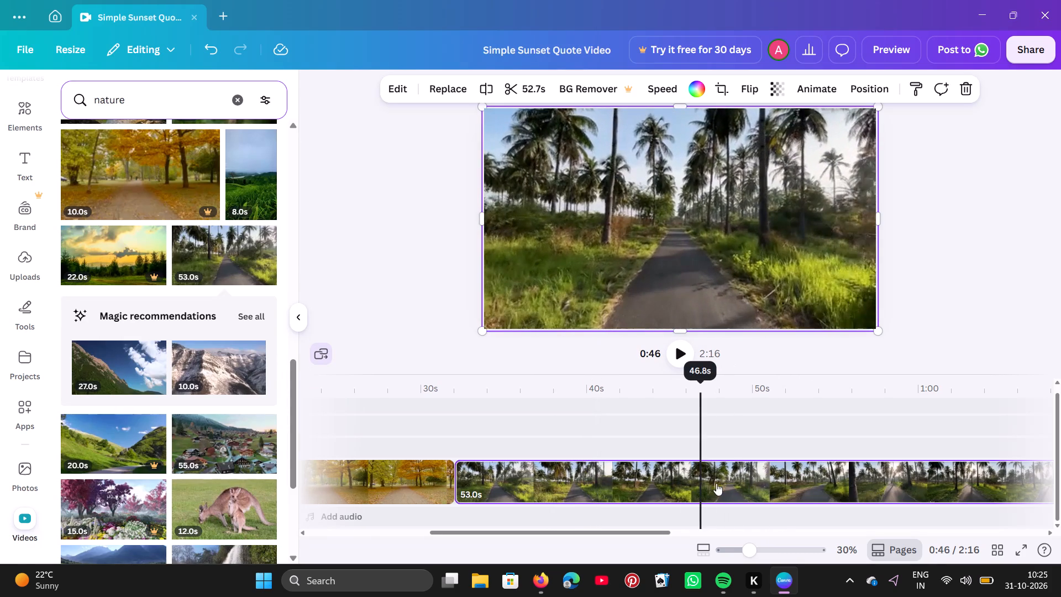
{"action": "scroll", "coordinate": [837, 504], "scroll_direction": "left", "scroll_amount": 11}
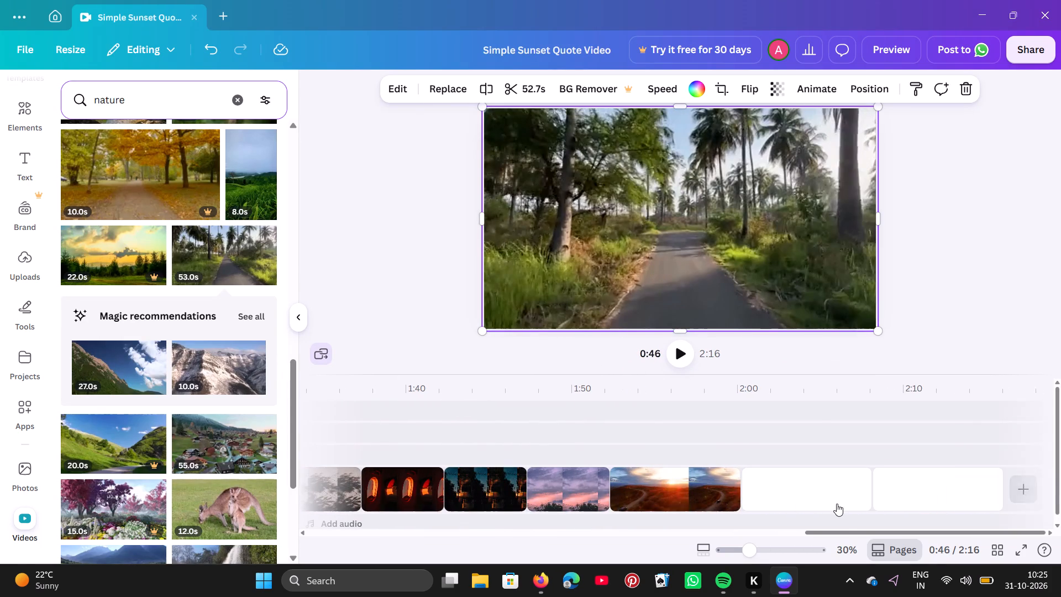
{"action": "scroll", "coordinate": [751, 472], "scroll_direction": "right", "scroll_amount": 8}
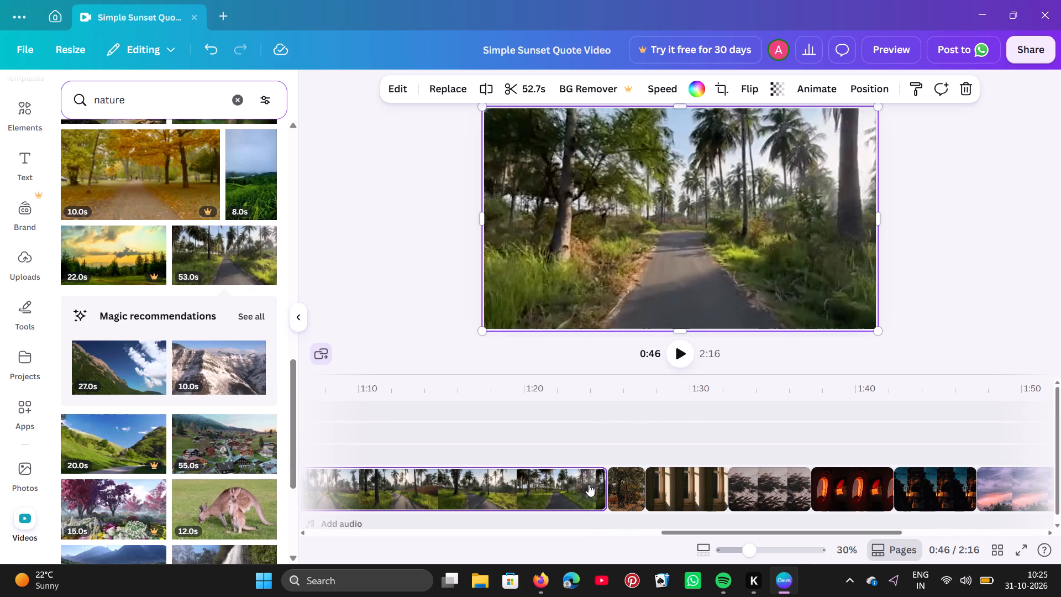
{"action": "left_click_drag", "start_coordinate": [593, 489], "coordinate": [465, 495]}
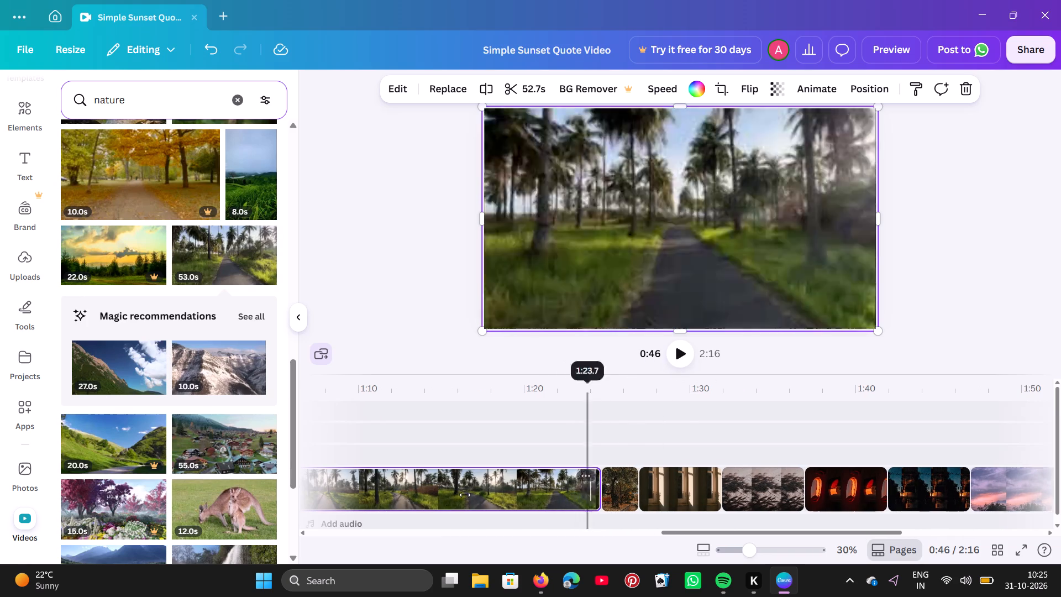
{"action": "left_click_drag", "start_coordinate": [465, 495], "coordinate": [403, 496]}
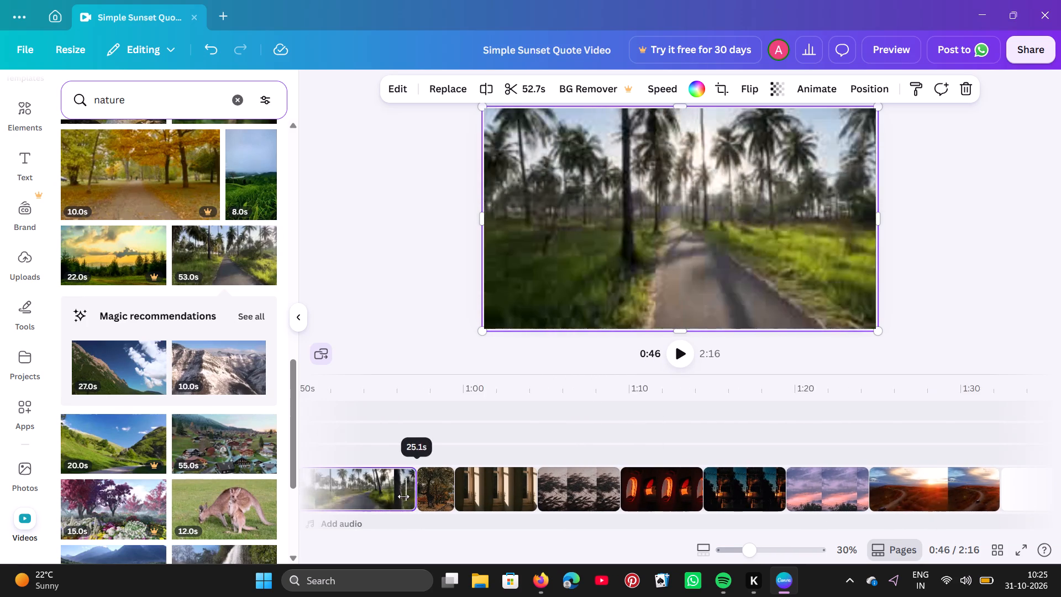
{"action": "left_click_drag", "start_coordinate": [403, 496], "coordinate": [421, 496]}
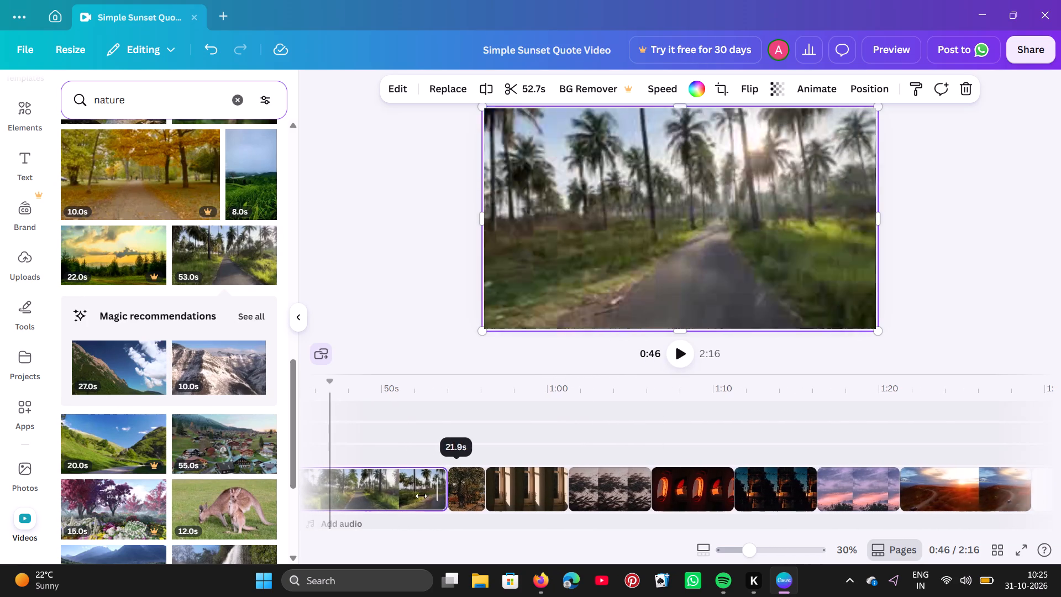
{"action": "left_click_drag", "start_coordinate": [421, 496], "coordinate": [449, 510]}
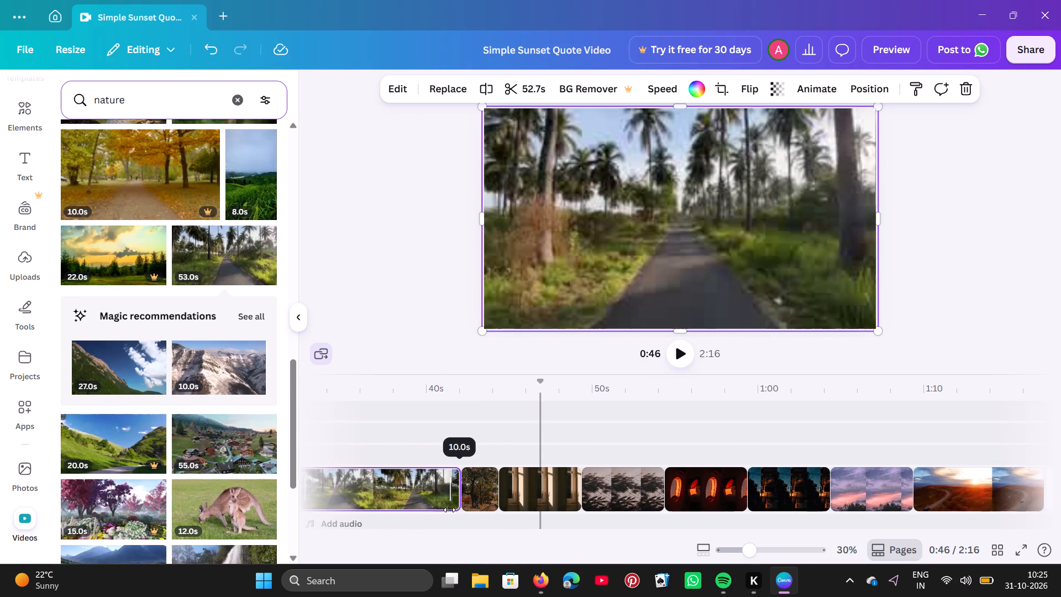
{"action": "left_click_drag", "start_coordinate": [449, 510], "coordinate": [481, 503]}
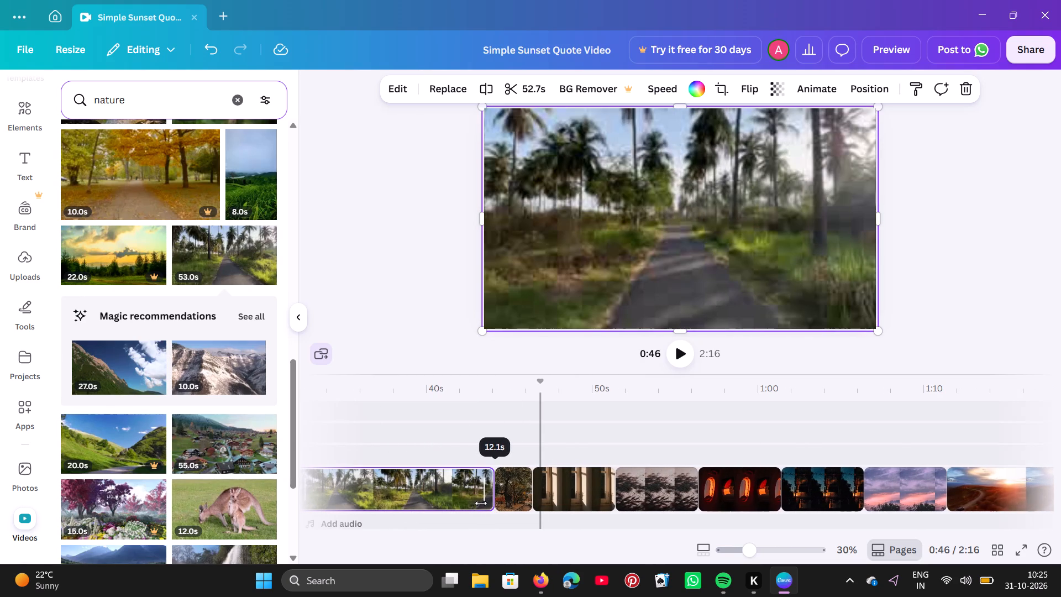
{"action": "left_click_drag", "start_coordinate": [481, 503], "coordinate": [480, 502]}
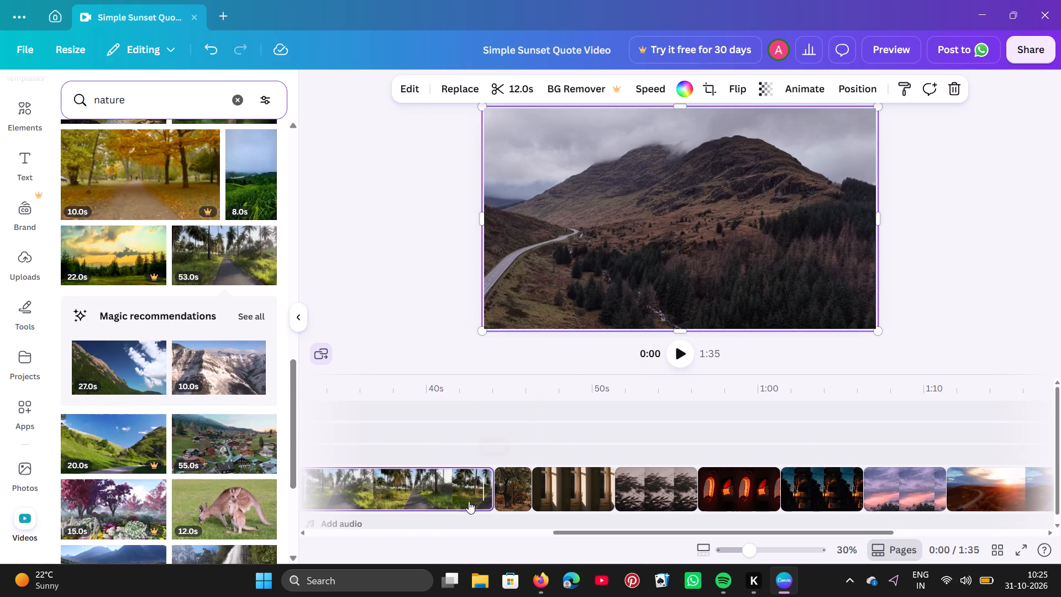
Play the video from just after the start to review the Nature intro, birch forest and autumn park clips, pausing around 30 seconds.
{"action": "scroll", "coordinate": [439, 515], "scroll_direction": "right", "scroll_amount": 8}
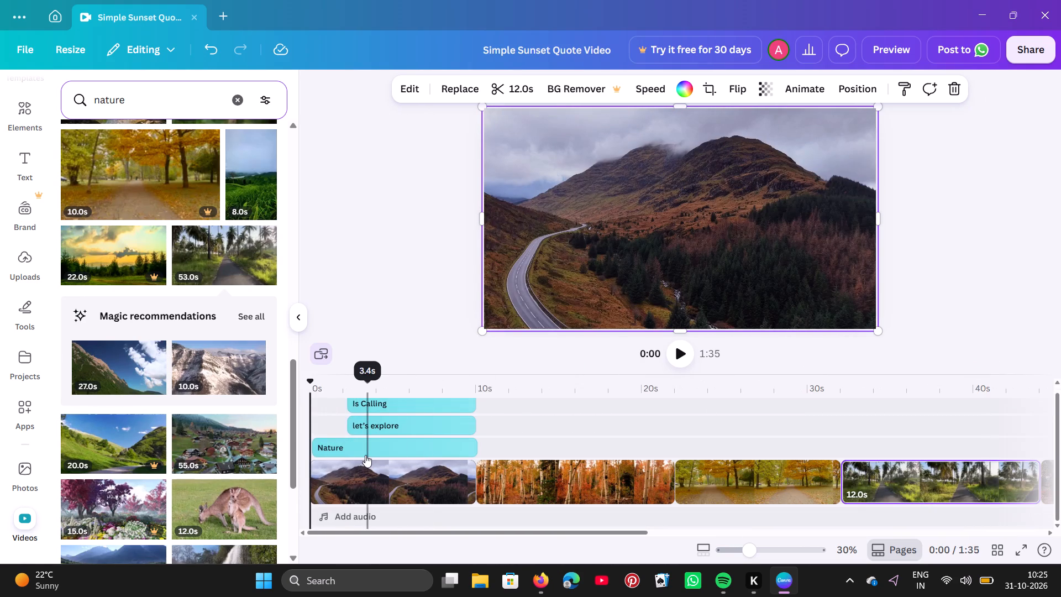
{"action": "left_click", "coordinate": [314, 436]}
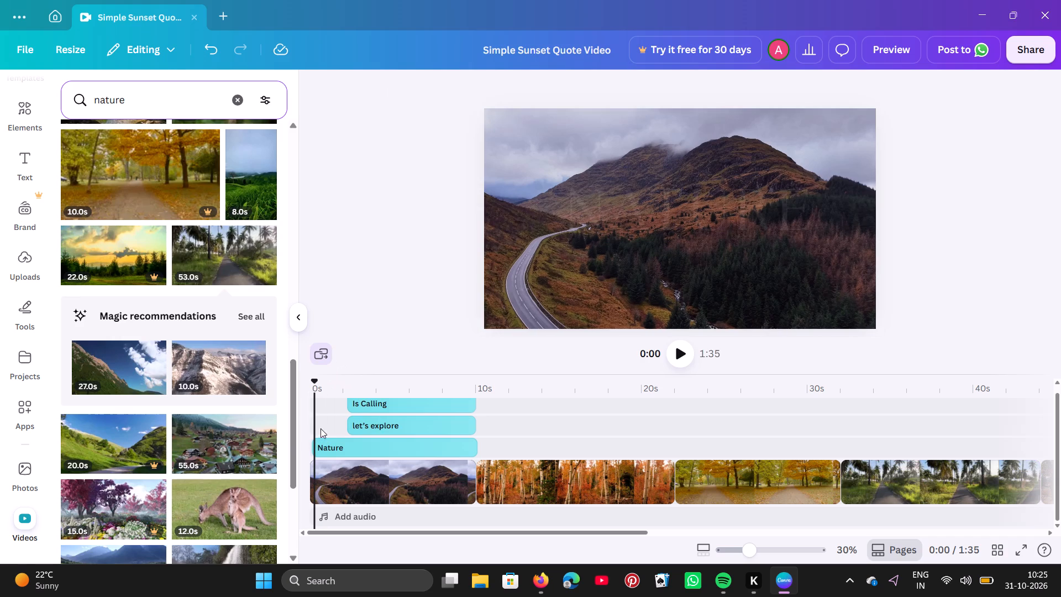
{"action": "left_click", "coordinate": [676, 359]}
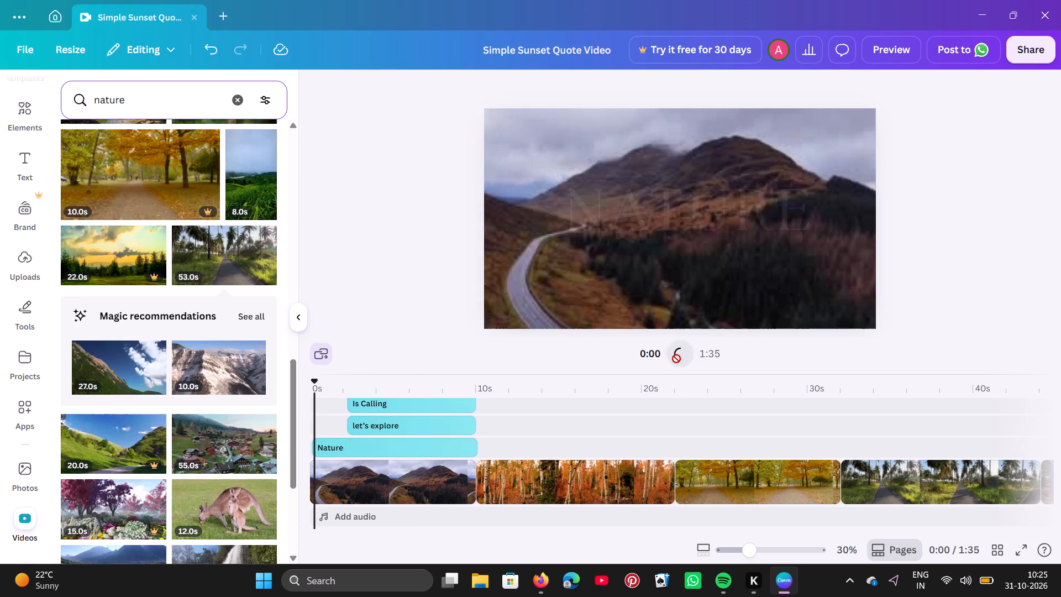
{"action": "scroll", "coordinate": [659, 406], "scroll_direction": "left", "scroll_amount": 2}
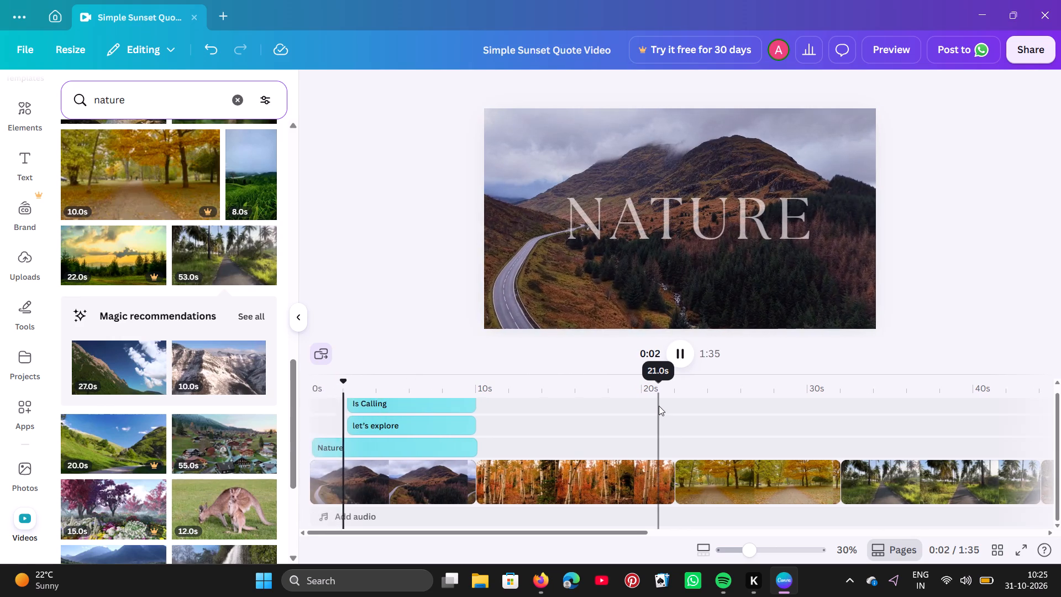
{"action": "scroll", "coordinate": [659, 406], "scroll_direction": "left", "scroll_amount": 3}
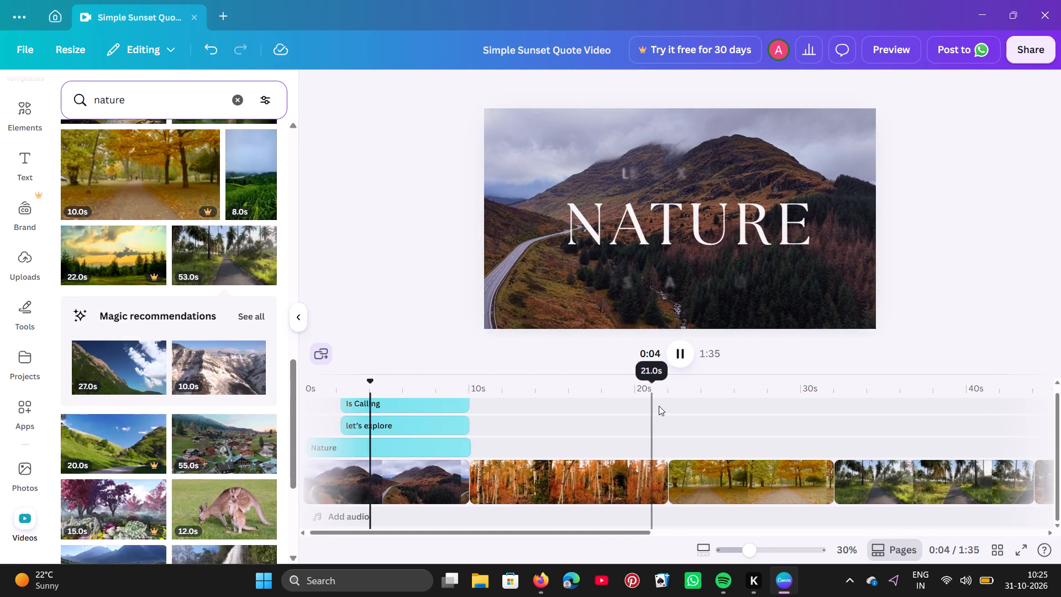
{"action": "scroll", "coordinate": [659, 406], "scroll_direction": "left", "scroll_amount": 3}
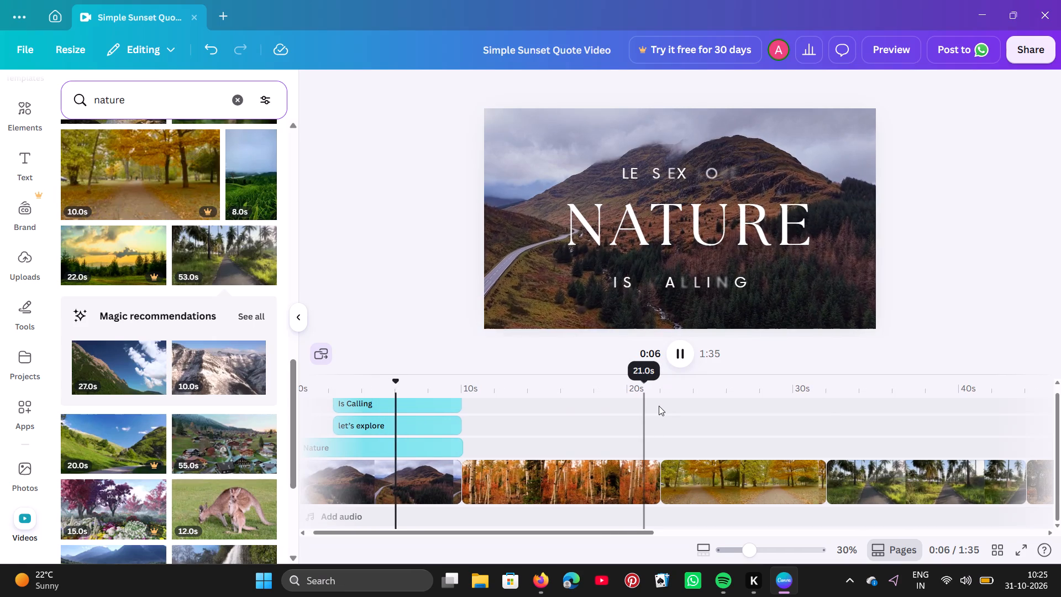
{"action": "scroll", "coordinate": [743, 443], "scroll_direction": "left", "scroll_amount": 2}
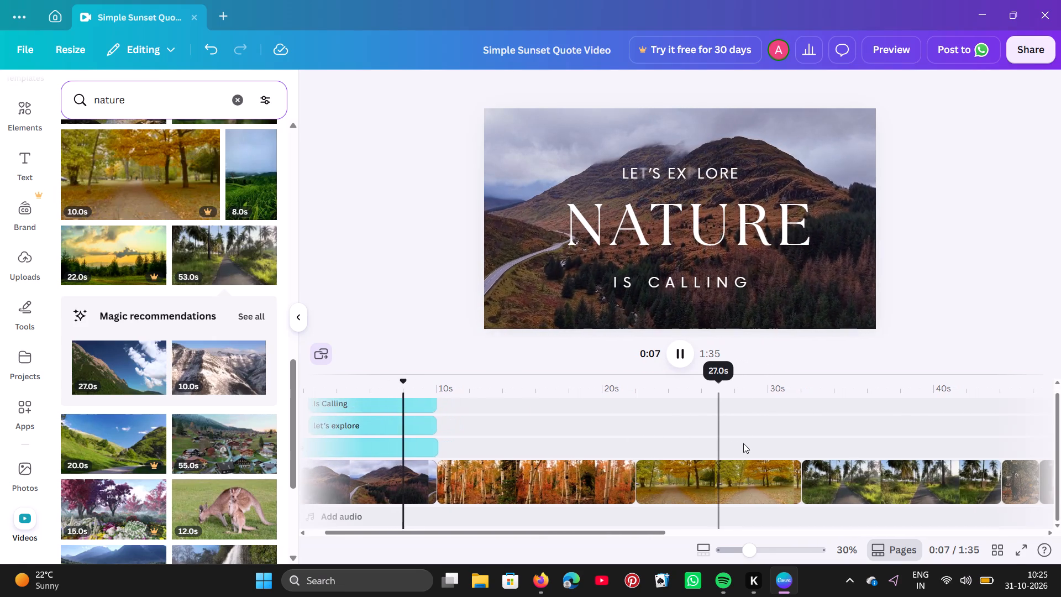
{"action": "scroll", "coordinate": [743, 443], "scroll_direction": "left", "scroll_amount": 3}
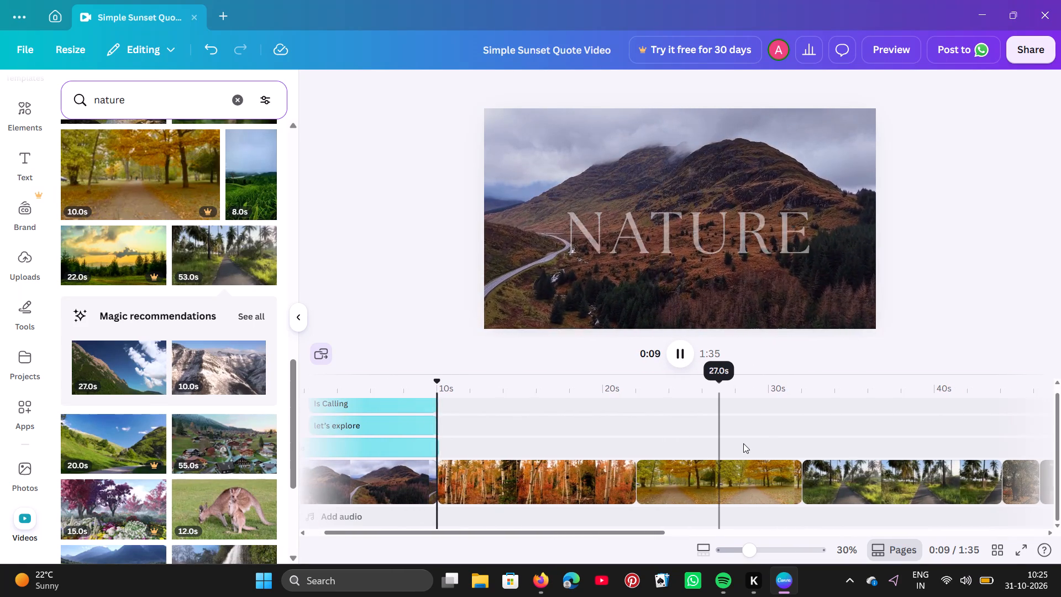
{"action": "scroll", "coordinate": [743, 443], "scroll_direction": "left", "scroll_amount": 3}
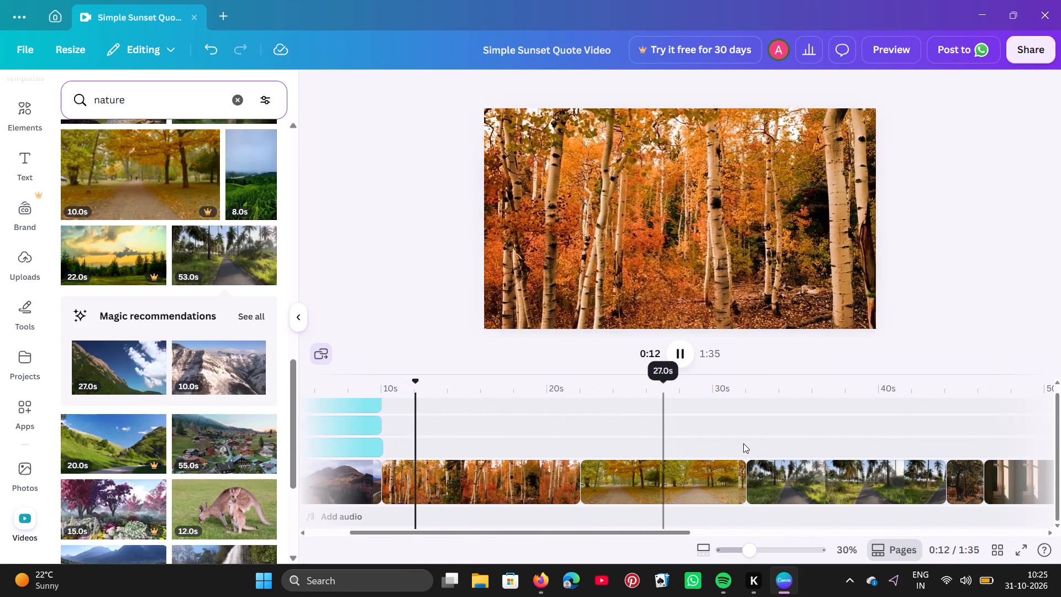
{"action": "scroll", "coordinate": [743, 443], "scroll_direction": "left", "scroll_amount": 3}
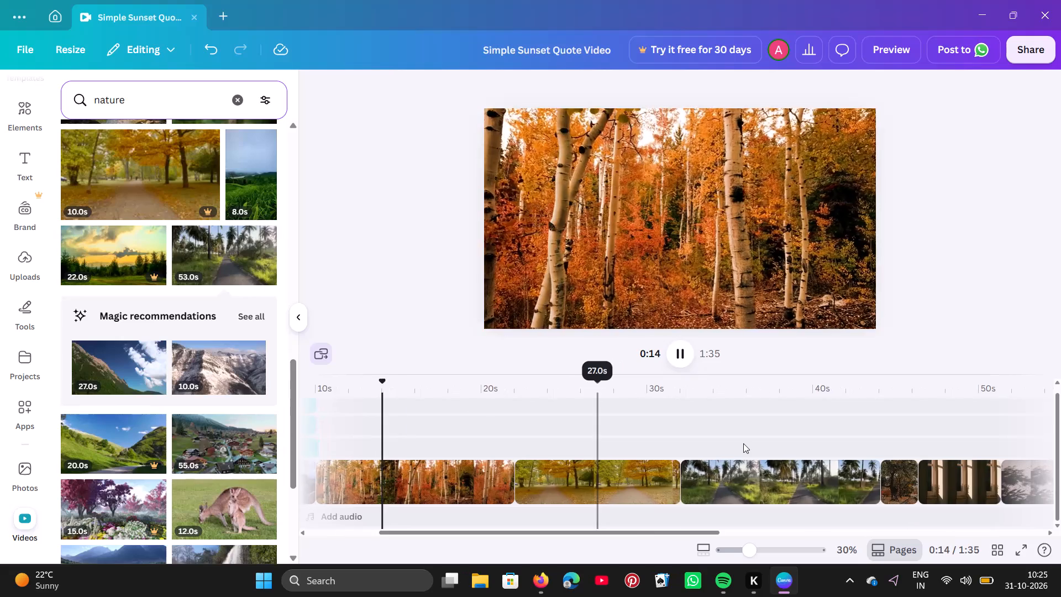
{"action": "scroll", "coordinate": [743, 443], "scroll_direction": "left", "scroll_amount": 2}
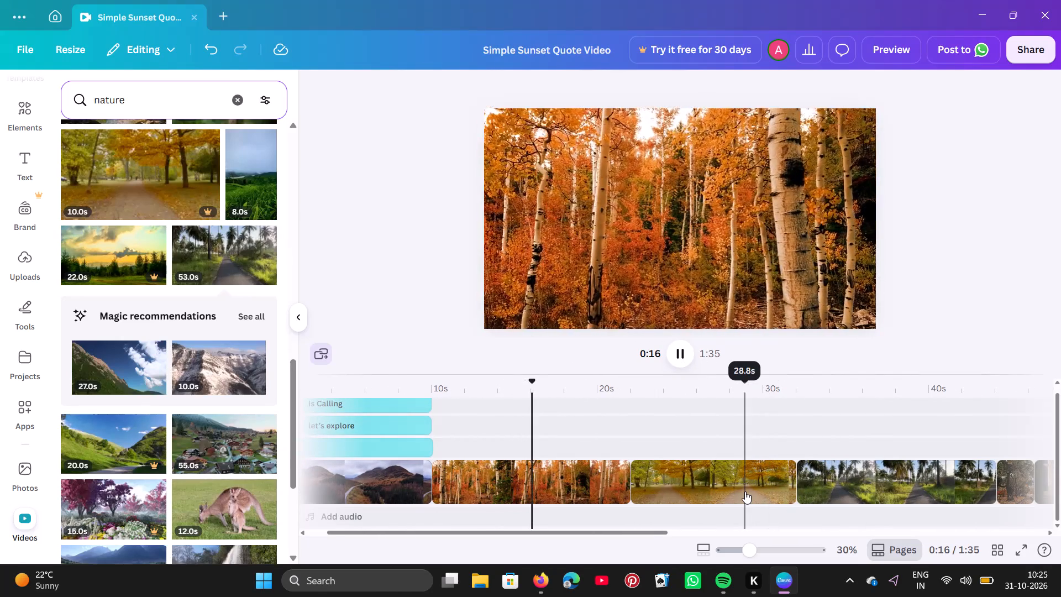
{"action": "scroll", "coordinate": [745, 491], "scroll_direction": "left", "scroll_amount": 3}
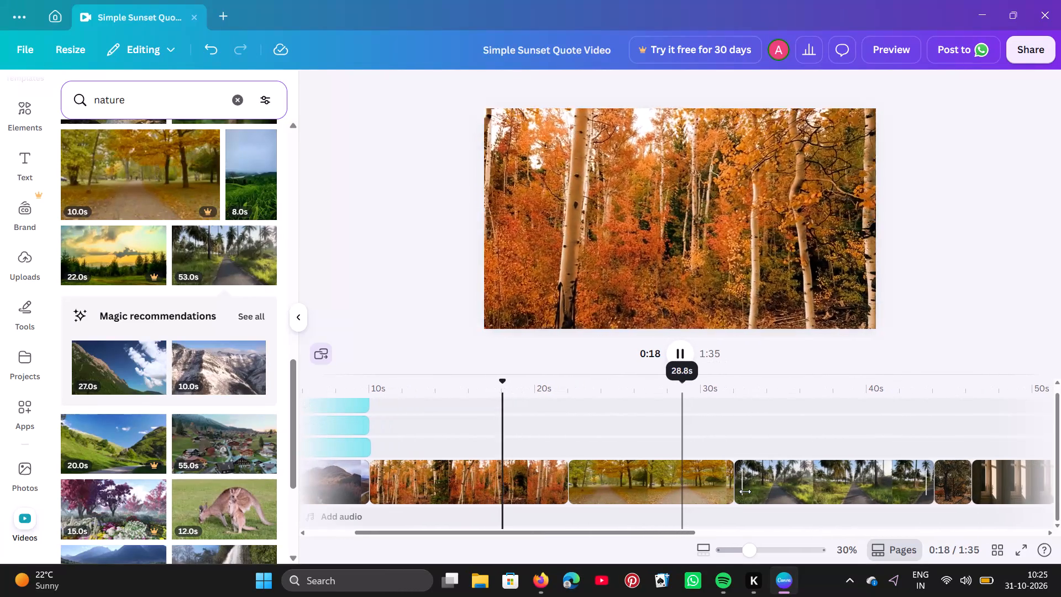
{"action": "scroll", "coordinate": [745, 491], "scroll_direction": "left", "scroll_amount": 4}
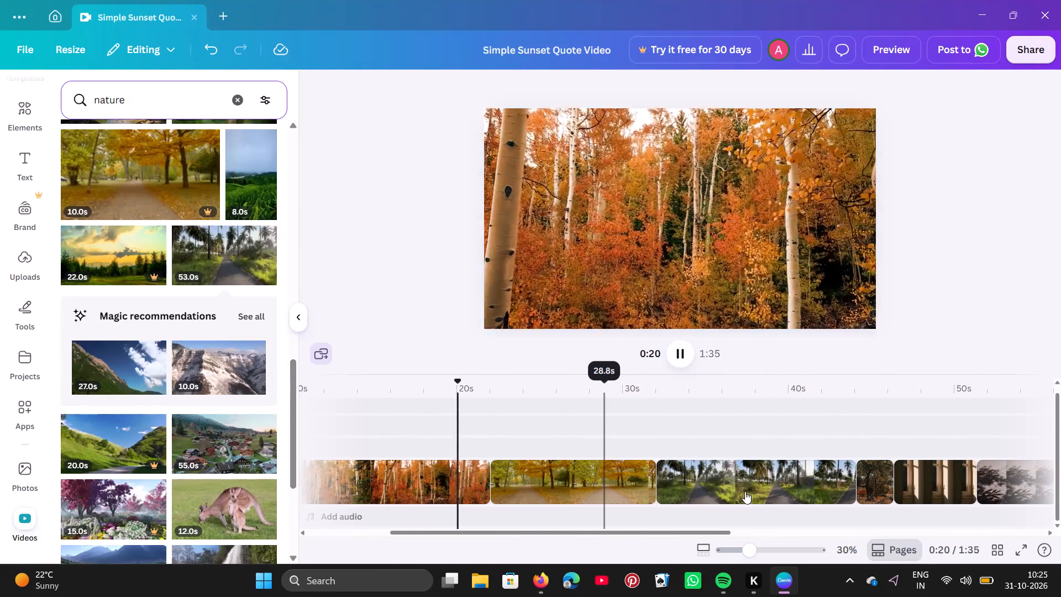
{"action": "scroll", "coordinate": [745, 491], "scroll_direction": "left", "scroll_amount": 4}
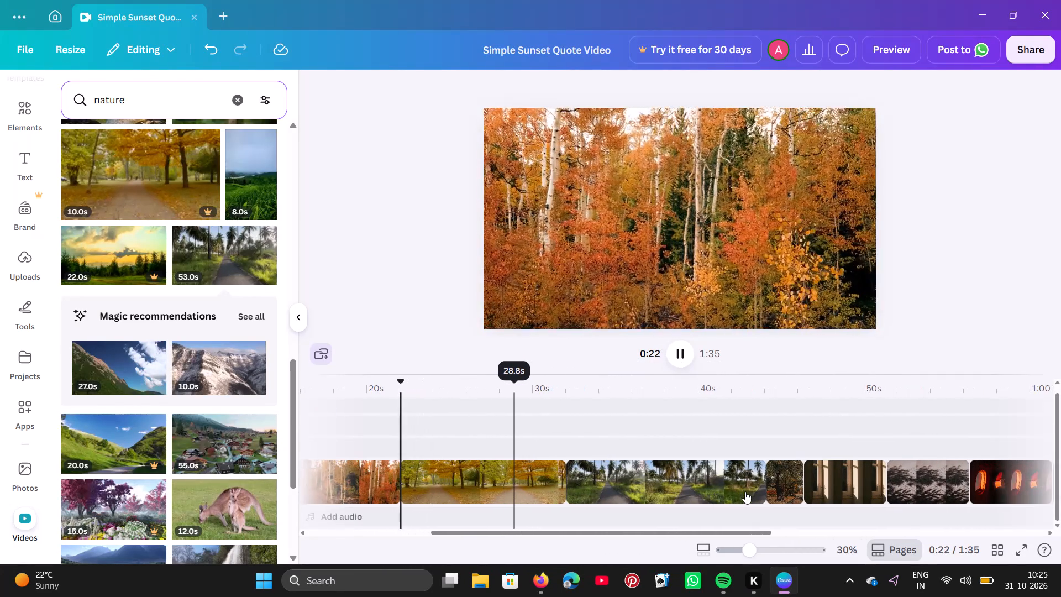
{"action": "scroll", "coordinate": [745, 491], "scroll_direction": "left", "scroll_amount": 3}
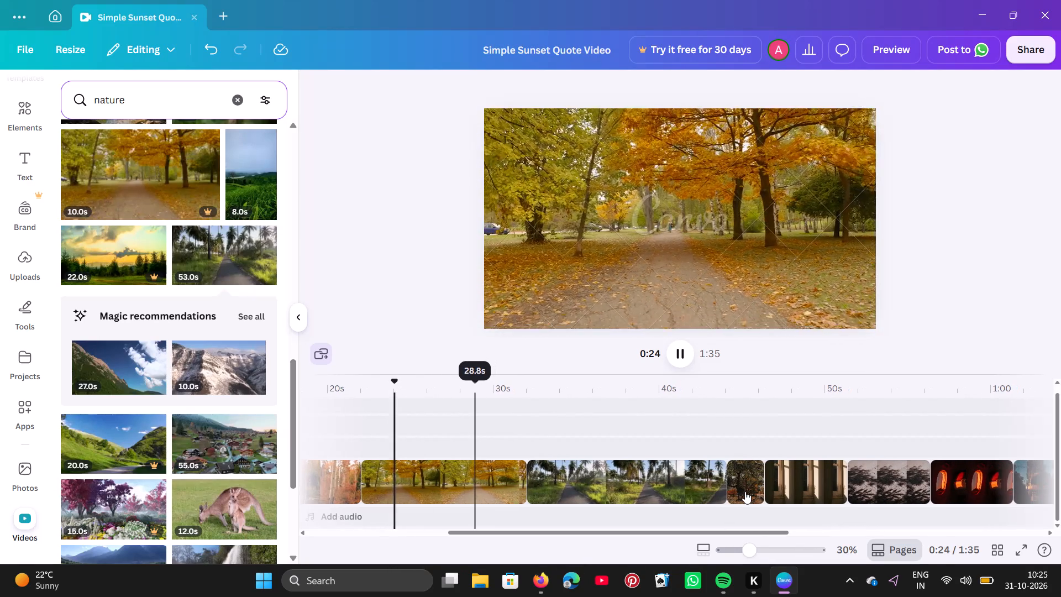
{"action": "scroll", "coordinate": [745, 491], "scroll_direction": "left", "scroll_amount": 2}
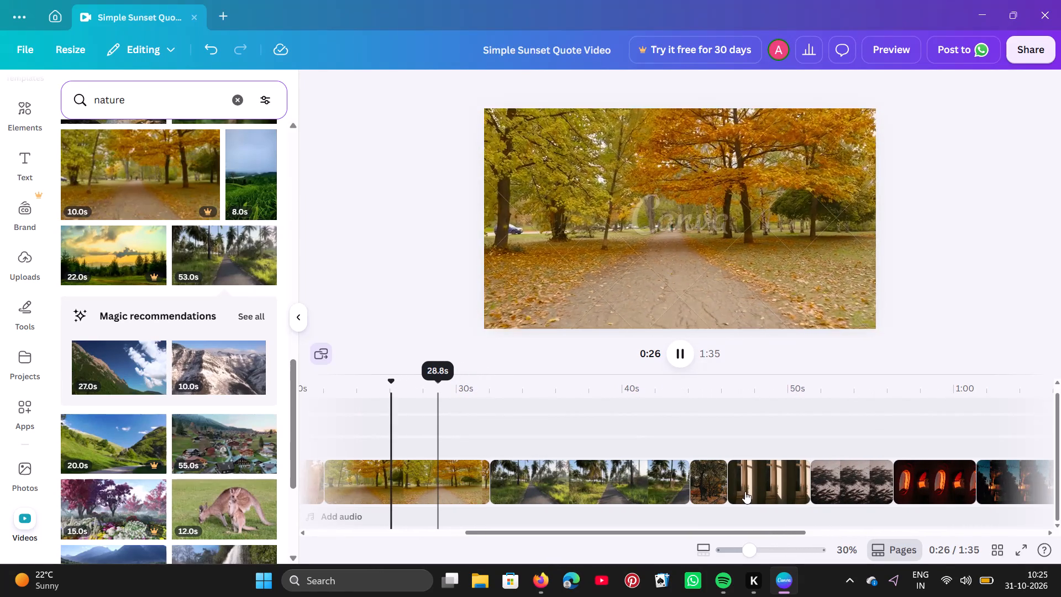
{"action": "scroll", "coordinate": [745, 491], "scroll_direction": "left", "scroll_amount": 3}
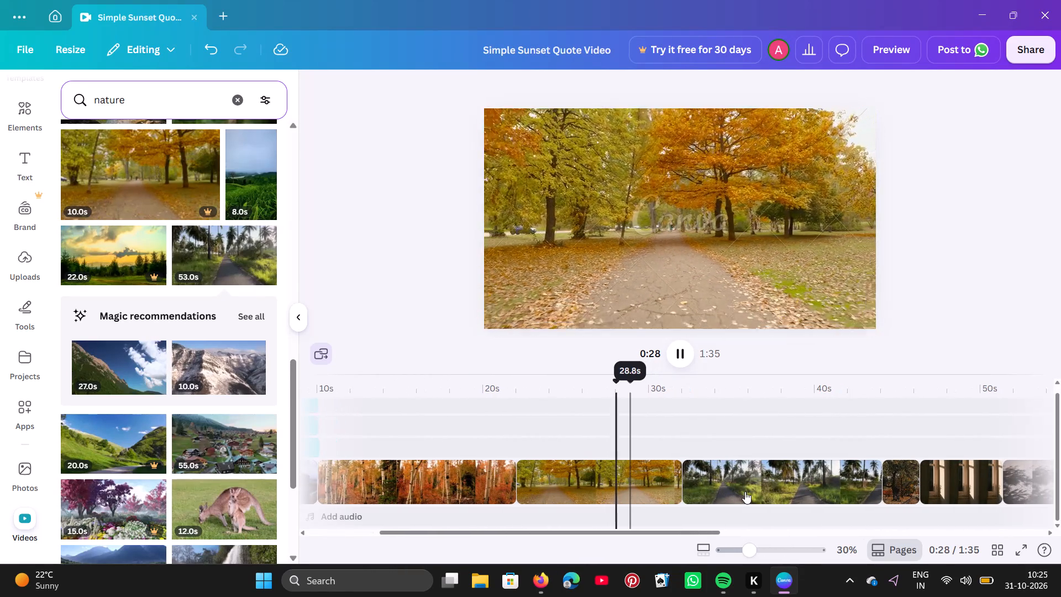
{"action": "scroll", "coordinate": [745, 491], "scroll_direction": "left", "scroll_amount": 2}
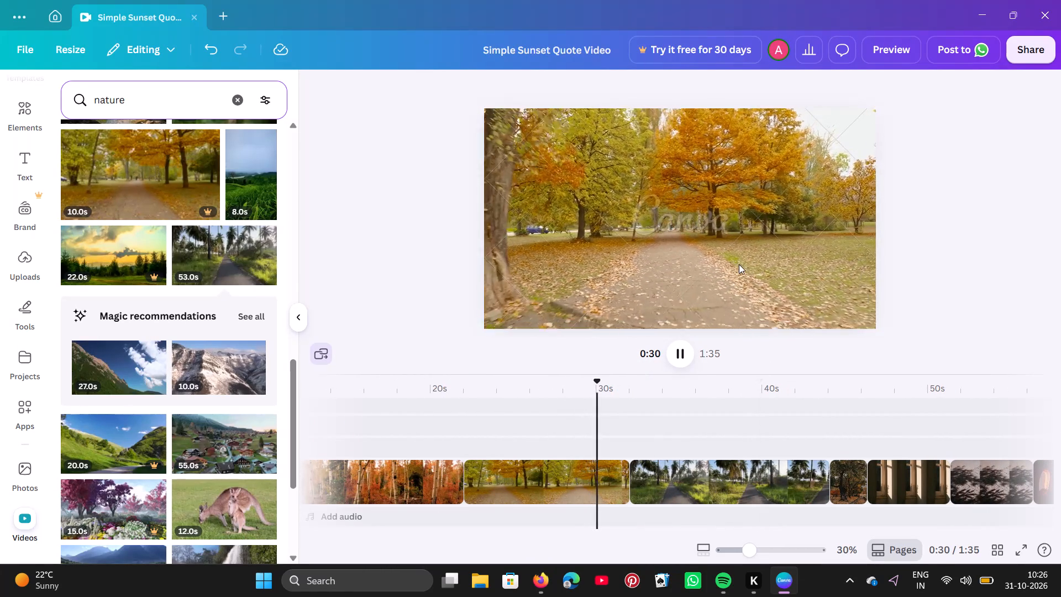
{"action": "left_click", "coordinate": [739, 264]}
{"action": "left_click", "coordinate": [739, 264]}
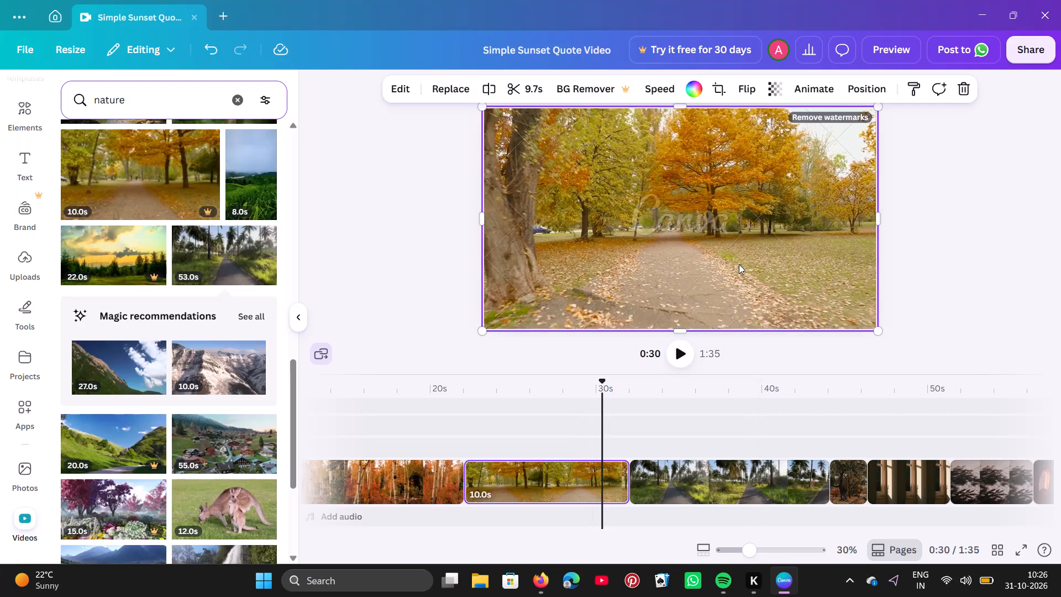
Resume playback from 30 seconds to review the change from the autumn park clip to the palm-lined road clip.
{"action": "left_click", "coordinate": [682, 350]}
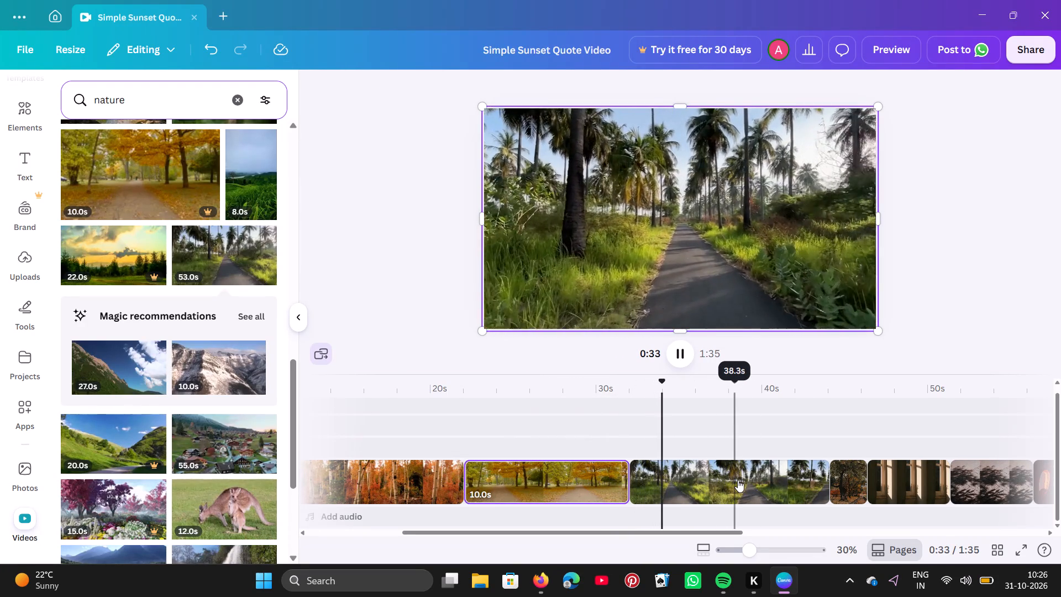
{"action": "scroll", "coordinate": [738, 480], "scroll_direction": "left", "scroll_amount": 2}
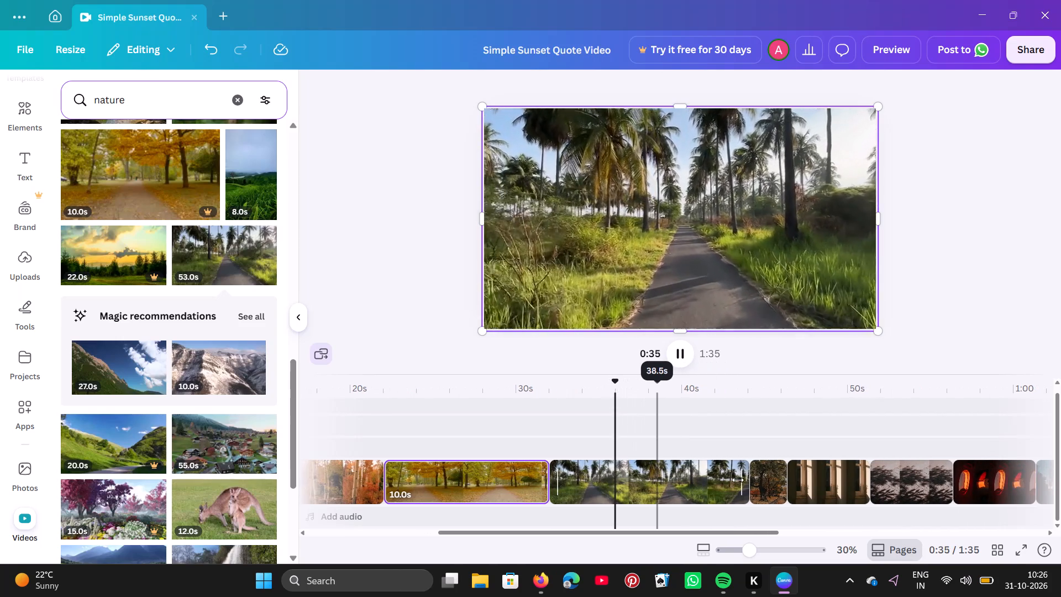
{"action": "scroll", "coordinate": [738, 480], "scroll_direction": "left", "scroll_amount": 3}
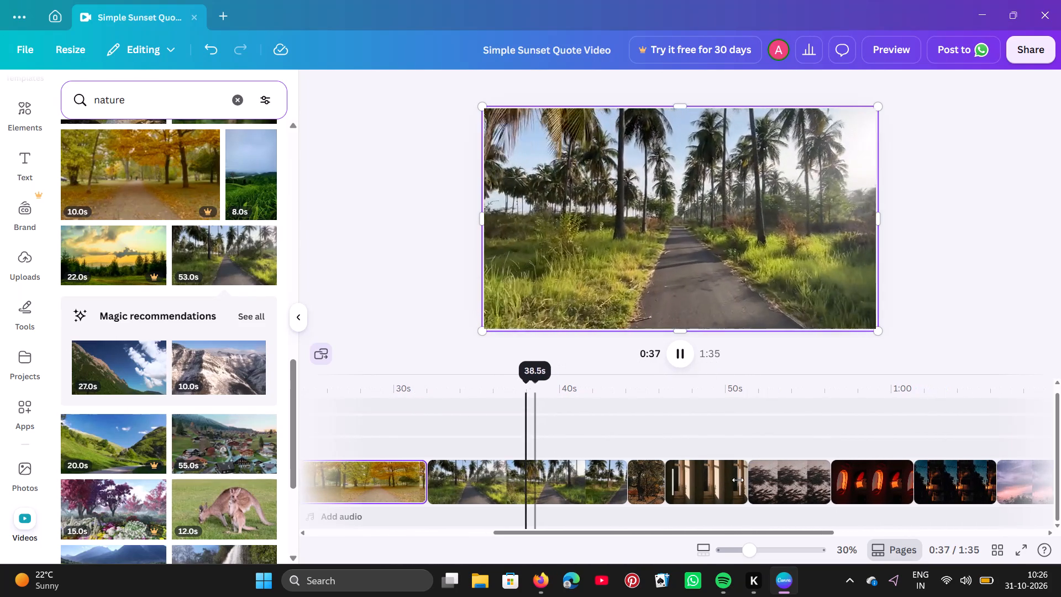
Insert the 14-second pink blossom path video from the "nature" results directly after the autumn forest photo clip.
{"action": "left_click", "coordinate": [655, 475]}
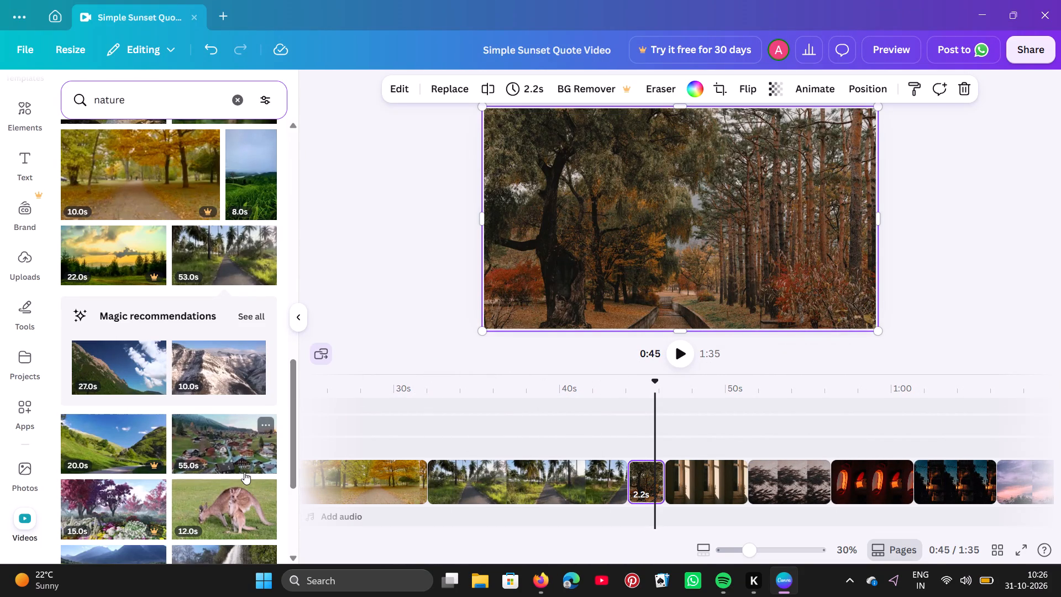
{"action": "scroll", "coordinate": [244, 472], "scroll_direction": "down", "scroll_amount": 2}
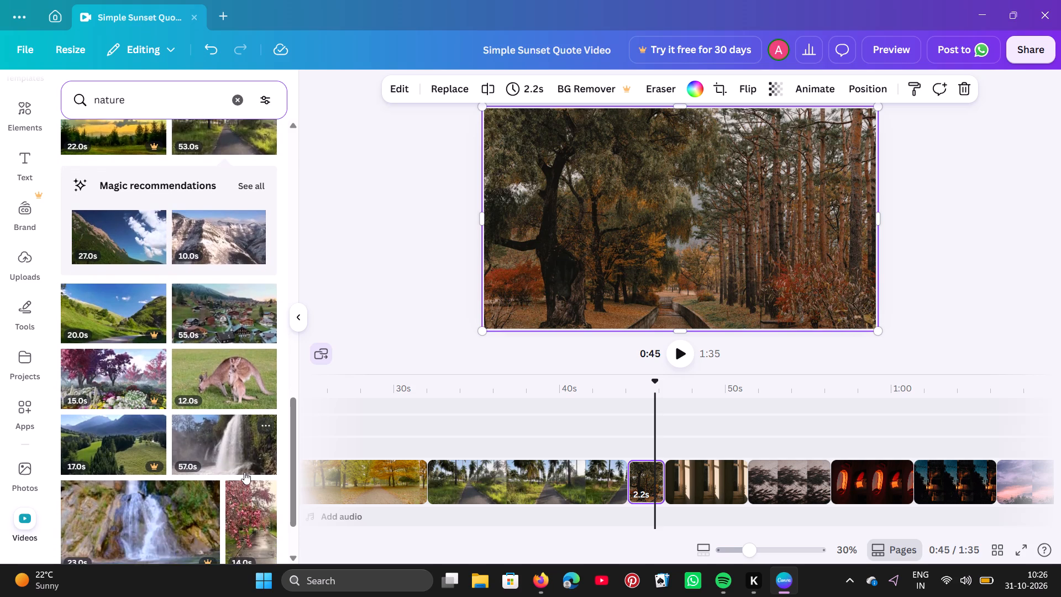
{"action": "scroll", "coordinate": [244, 472], "scroll_direction": "down", "scroll_amount": 1}
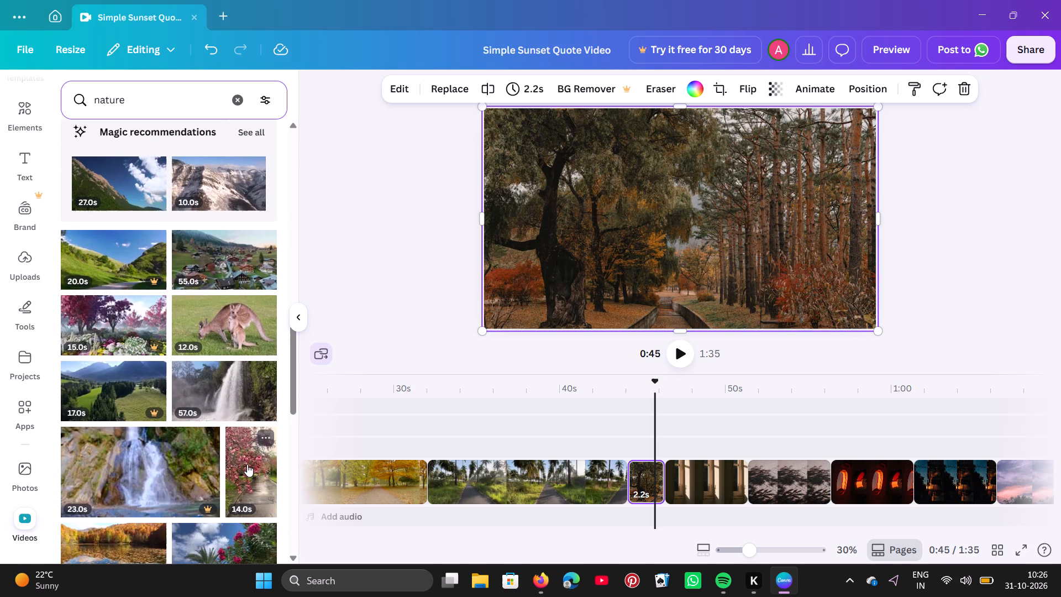
{"action": "left_click", "coordinate": [247, 464]}
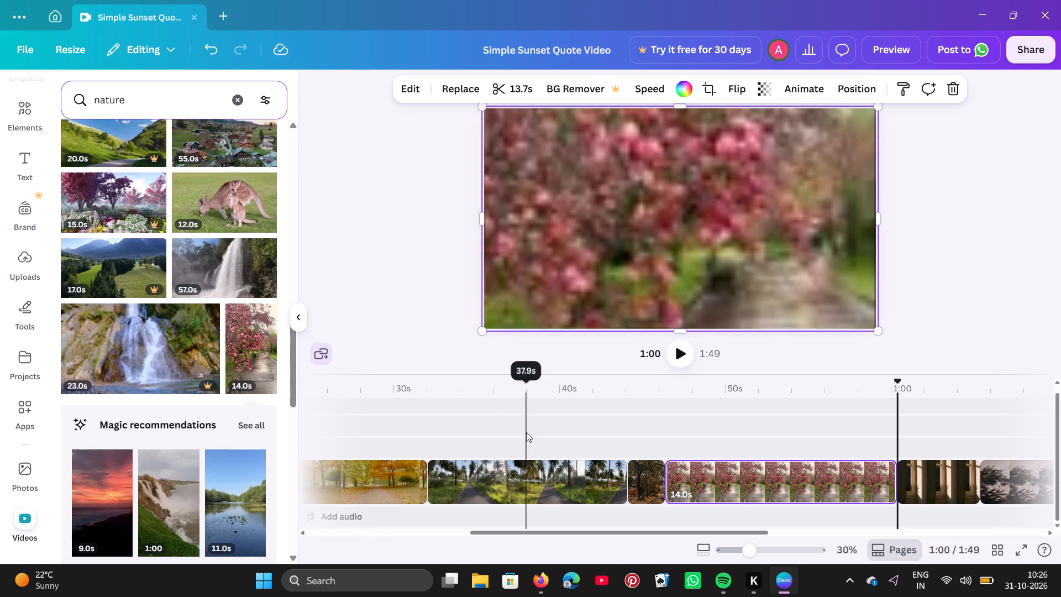
Play the video from about 42 seconds to review the palm road, forest photo and pink blossom clips in sequence.
{"action": "left_click", "coordinate": [671, 358]}
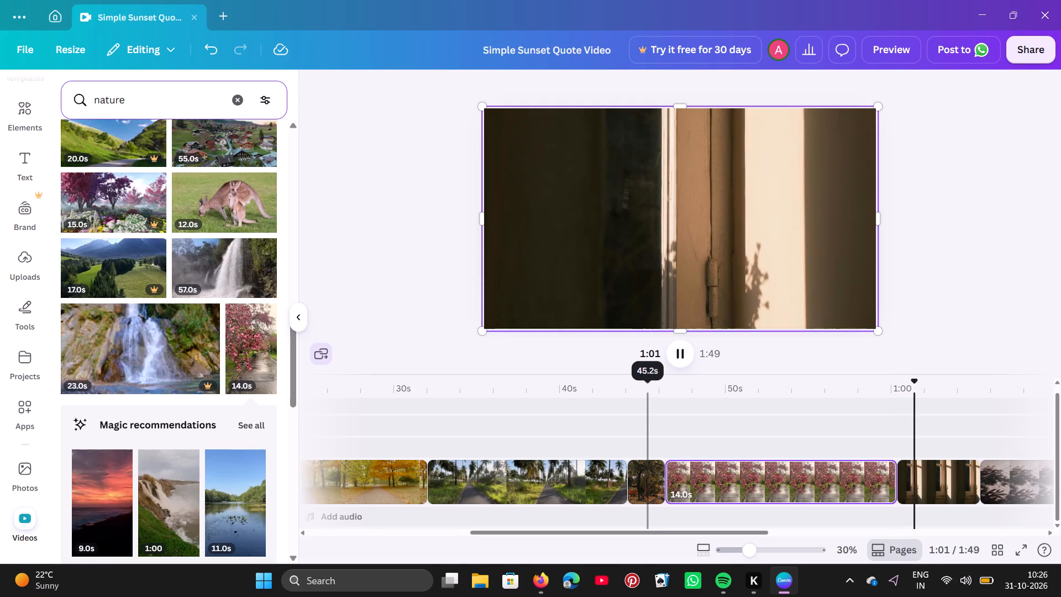
{"action": "left_click", "coordinate": [648, 390]}
{"action": "left_click", "coordinate": [598, 386]}
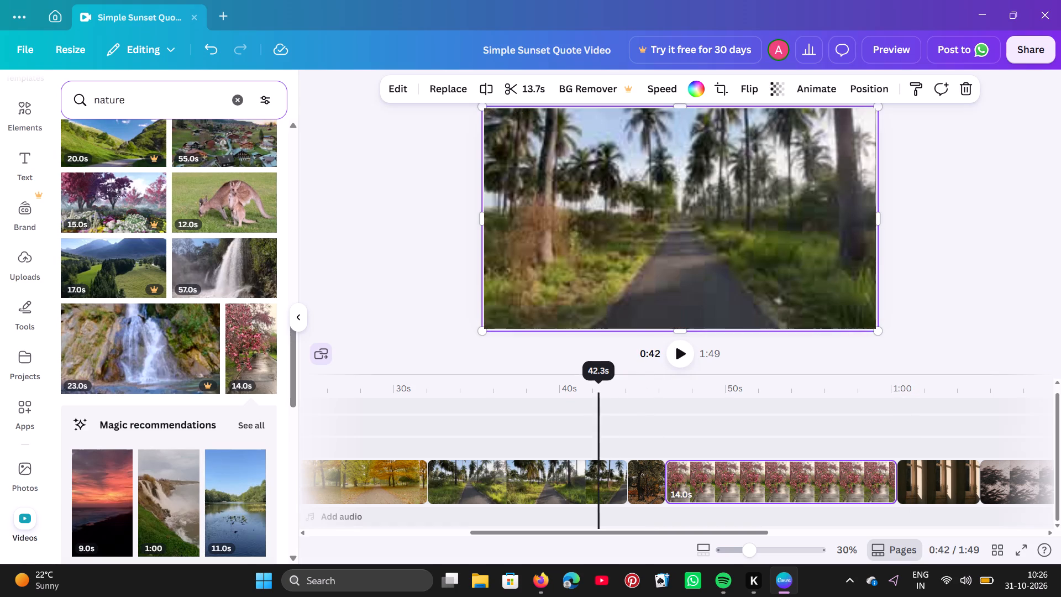
{"action": "left_click", "coordinate": [681, 355]}
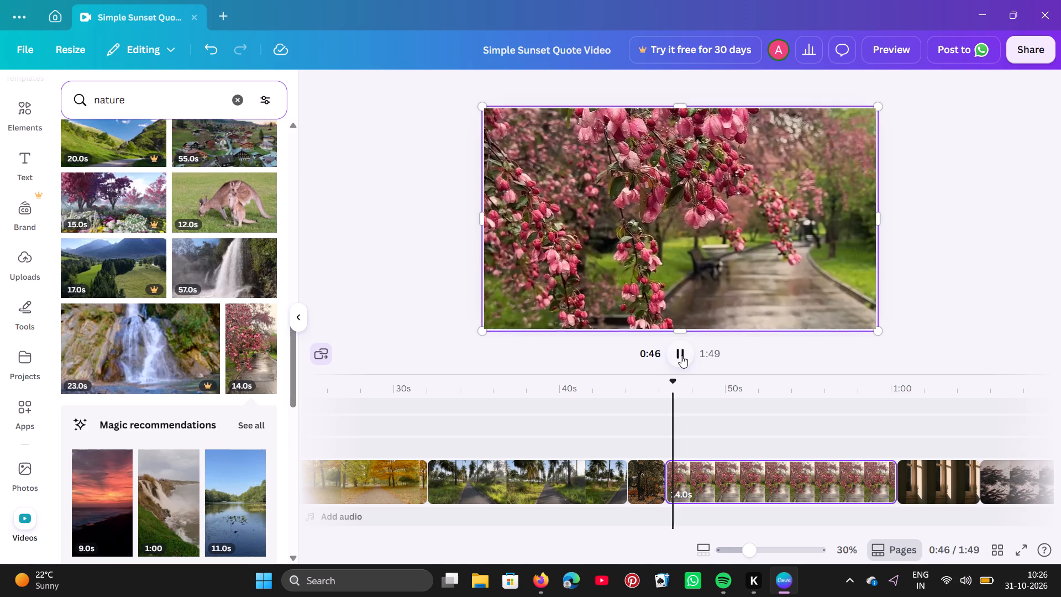
Extend the end of the autumn forest photo clip so it lasts 5.3 seconds.
{"action": "left_click", "coordinate": [641, 471]}
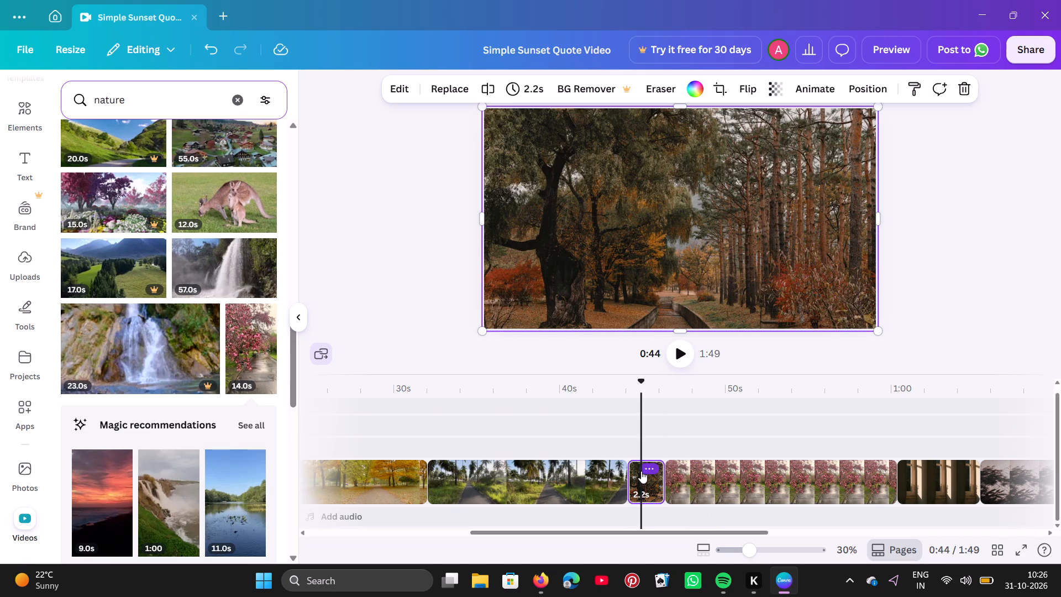
{"action": "left_click_drag", "start_coordinate": [655, 483], "coordinate": [706, 481]}
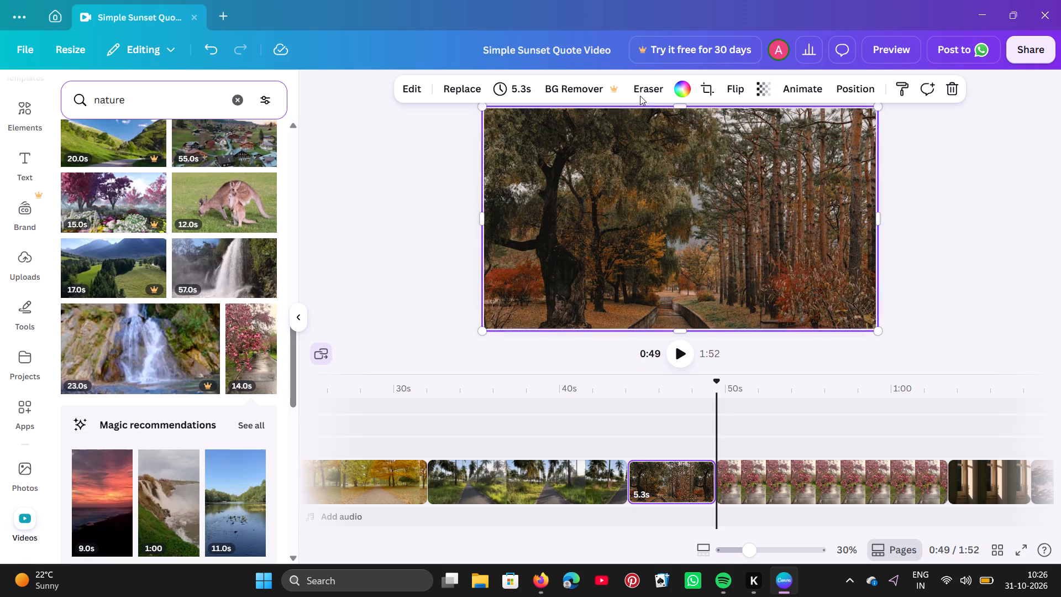
Apply the Etching Style Match effect to the autumn forest photo.
{"action": "left_click", "coordinate": [405, 85]}
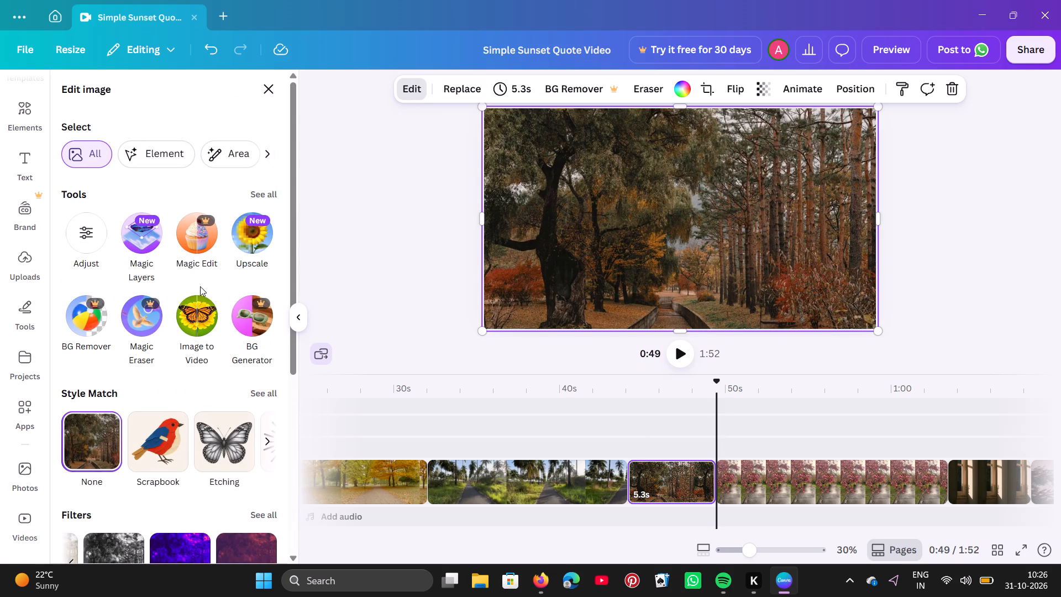
{"action": "scroll", "coordinate": [130, 274], "scroll_direction": "down", "scroll_amount": 1}
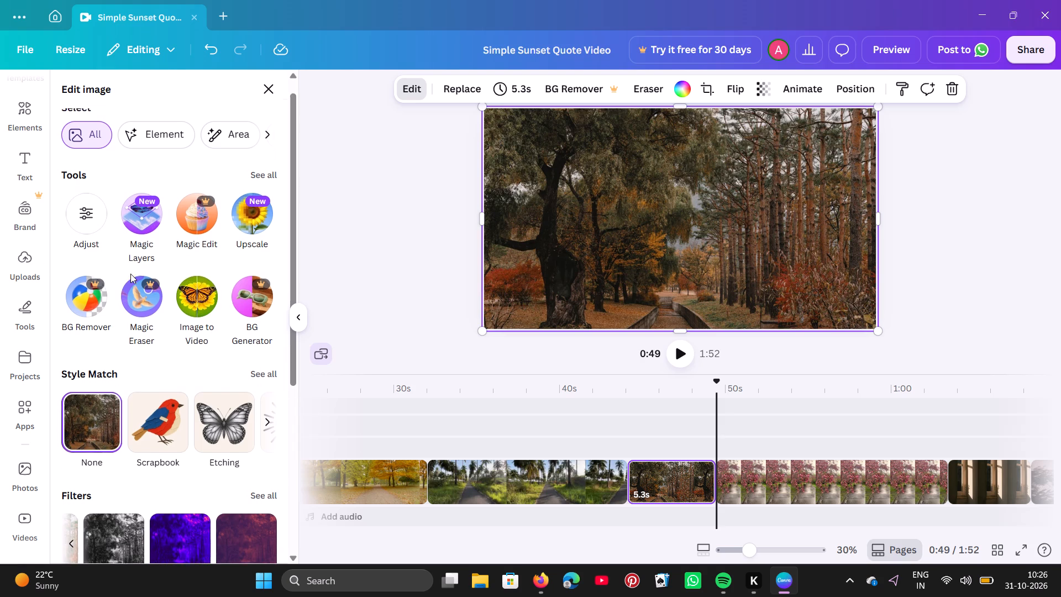
{"action": "scroll", "coordinate": [130, 274], "scroll_direction": "down", "scroll_amount": 2}
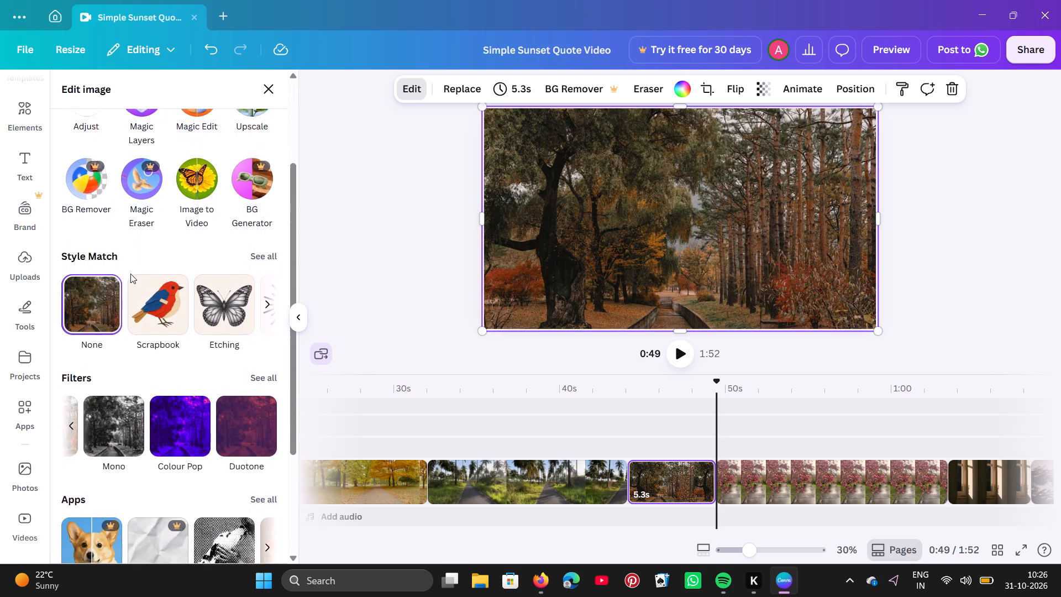
{"action": "scroll", "coordinate": [130, 274], "scroll_direction": "down", "scroll_amount": 1}
{"action": "left_click", "coordinate": [244, 265]}
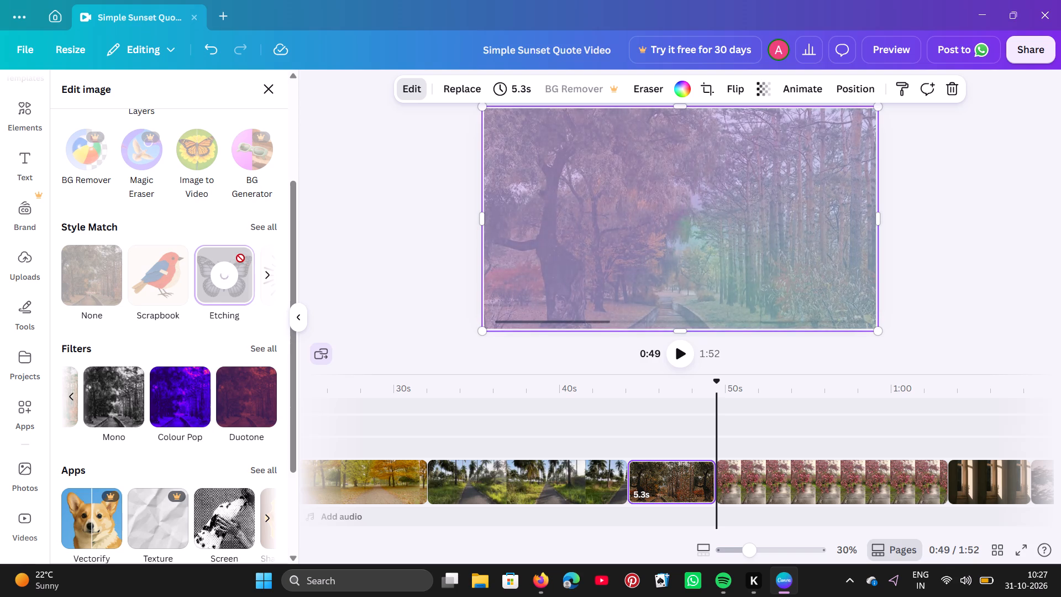
Remove the Etching Style Match effect from the autumn forest photo by setting its style to None.
{"action": "scroll", "coordinate": [162, 332], "scroll_direction": "down", "scroll_amount": 1}
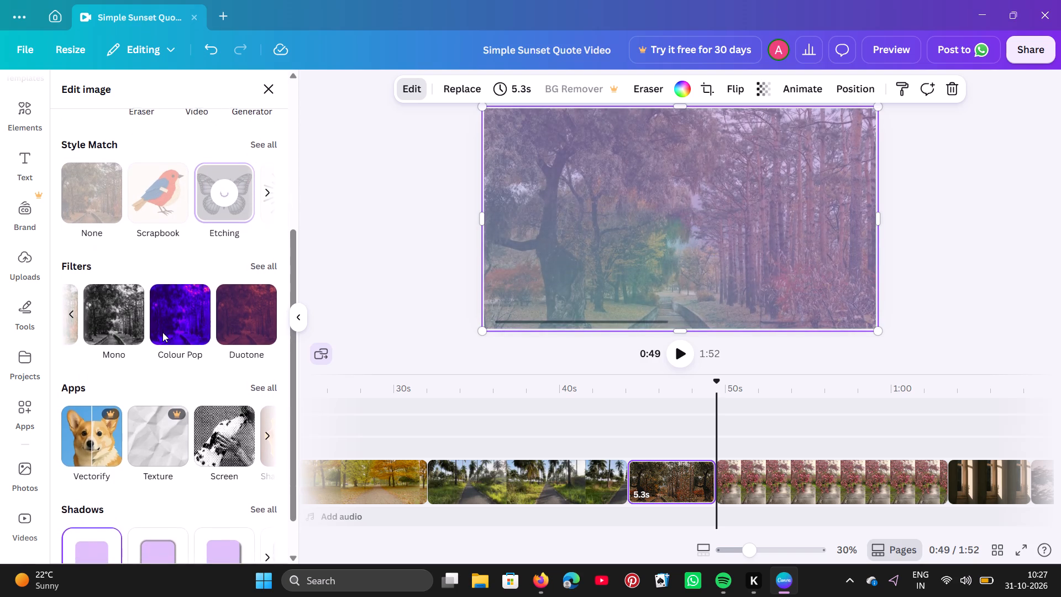
{"action": "scroll", "coordinate": [162, 332], "scroll_direction": "down", "scroll_amount": 2}
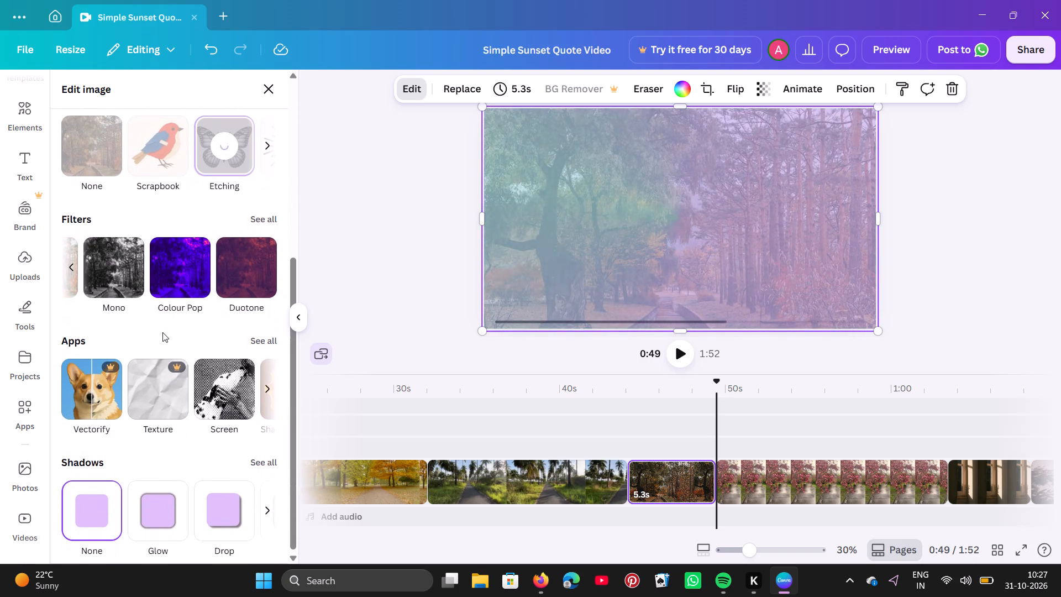
{"action": "scroll", "coordinate": [162, 332], "scroll_direction": "down", "scroll_amount": 1}
{"action": "scroll", "coordinate": [155, 400], "scroll_direction": "down", "scroll_amount": 1}
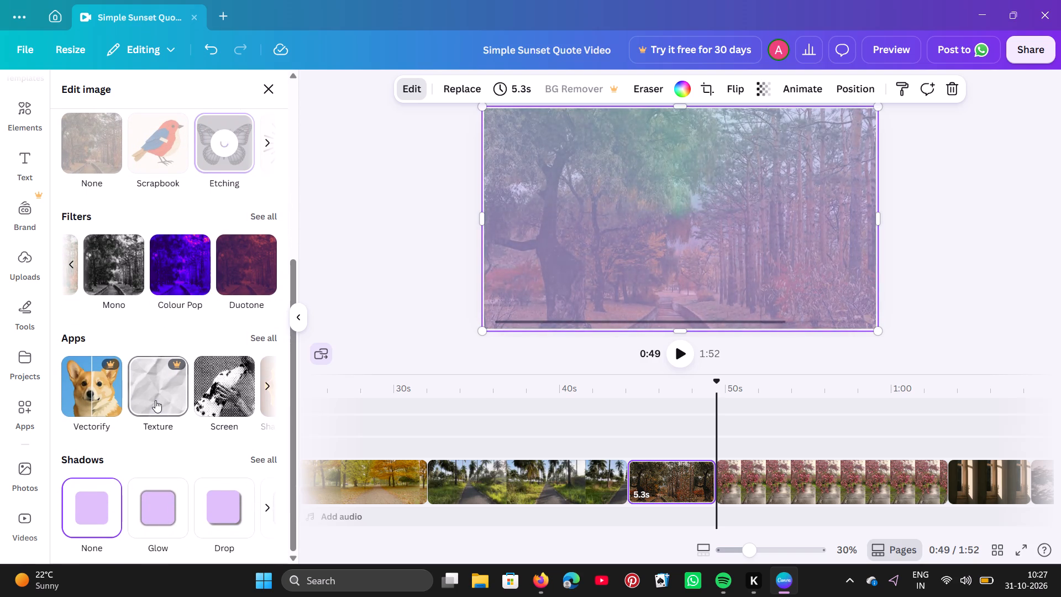
{"action": "scroll", "coordinate": [155, 400], "scroll_direction": "down", "scroll_amount": 1}
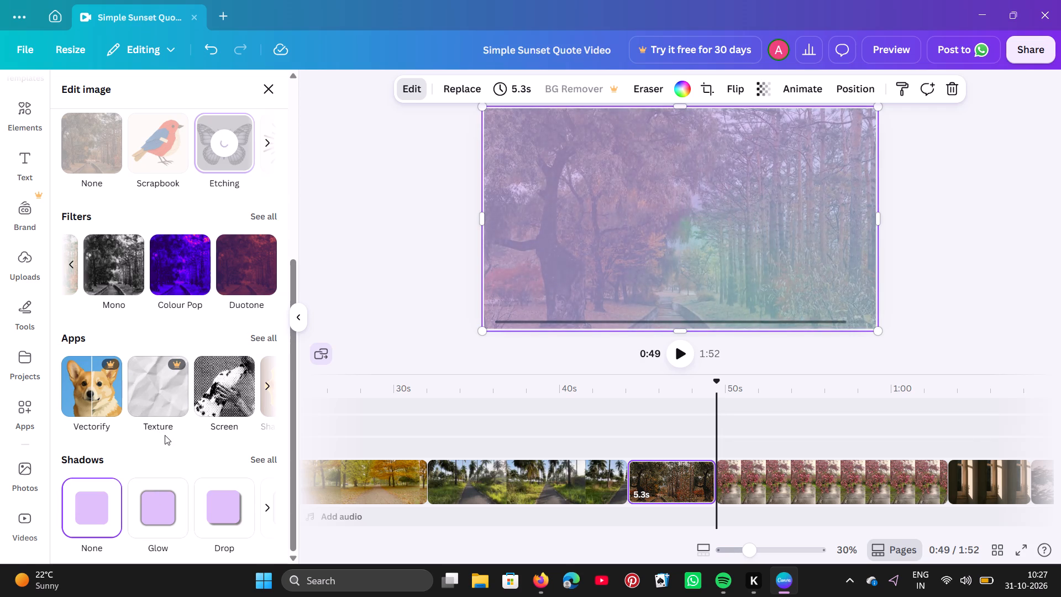
{"action": "scroll", "coordinate": [165, 435], "scroll_direction": "down", "scroll_amount": 2}
{"action": "scroll", "coordinate": [180, 379], "scroll_direction": "up", "scroll_amount": 2}
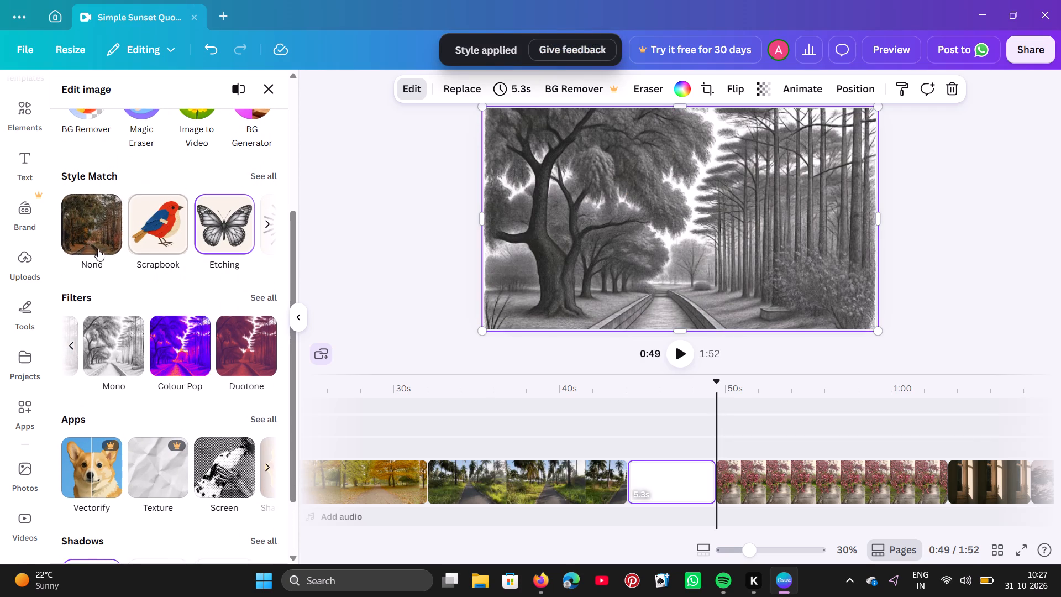
{"action": "left_click", "coordinate": [95, 245]}
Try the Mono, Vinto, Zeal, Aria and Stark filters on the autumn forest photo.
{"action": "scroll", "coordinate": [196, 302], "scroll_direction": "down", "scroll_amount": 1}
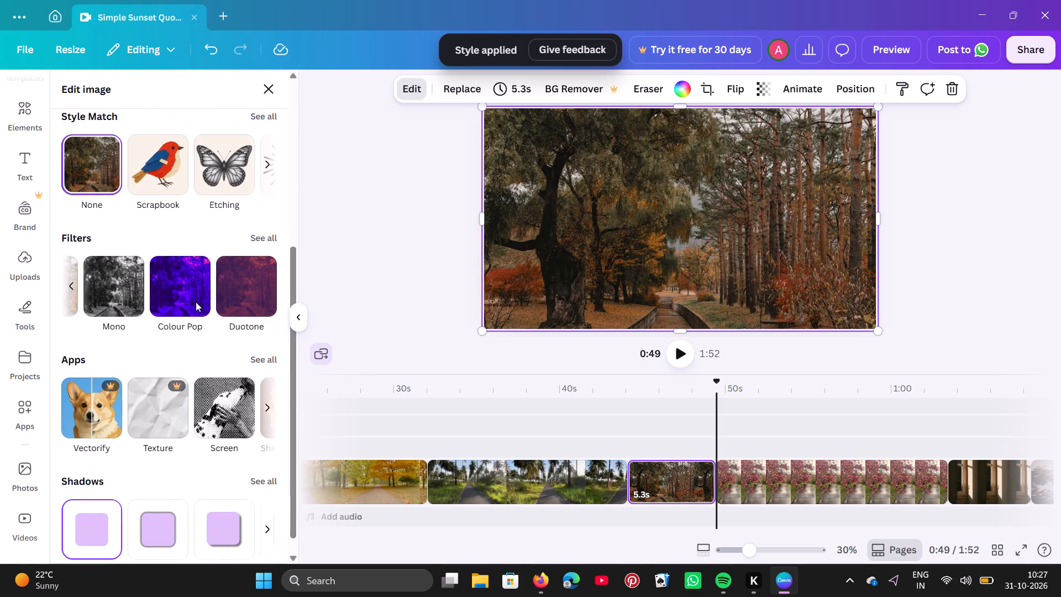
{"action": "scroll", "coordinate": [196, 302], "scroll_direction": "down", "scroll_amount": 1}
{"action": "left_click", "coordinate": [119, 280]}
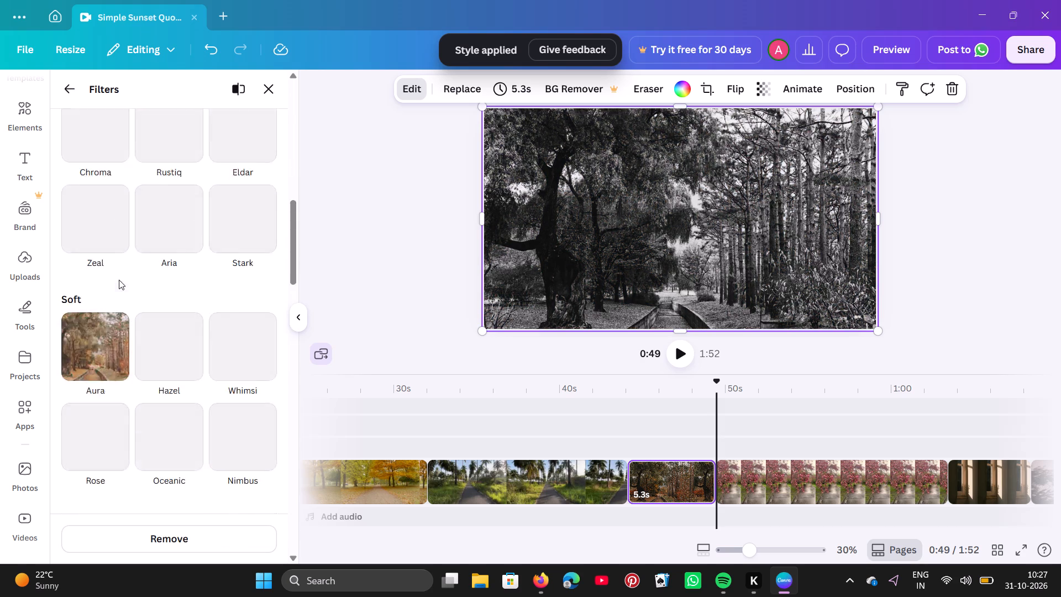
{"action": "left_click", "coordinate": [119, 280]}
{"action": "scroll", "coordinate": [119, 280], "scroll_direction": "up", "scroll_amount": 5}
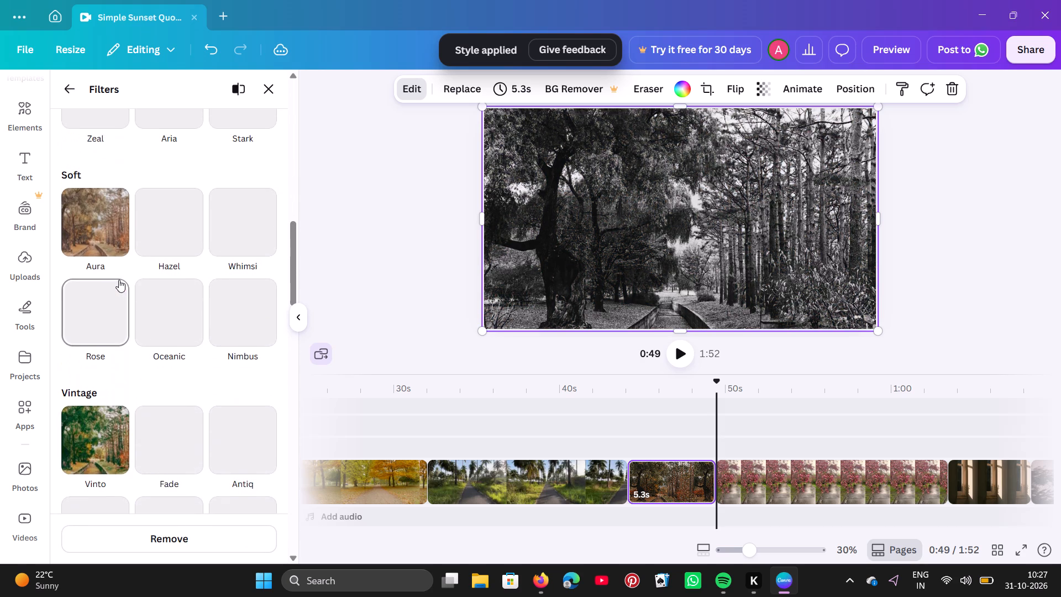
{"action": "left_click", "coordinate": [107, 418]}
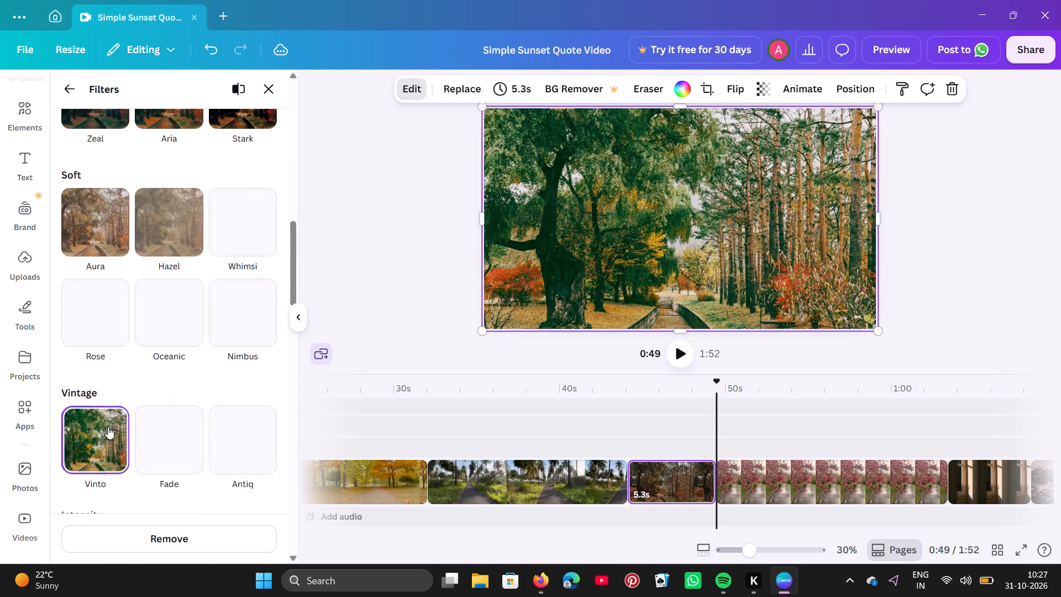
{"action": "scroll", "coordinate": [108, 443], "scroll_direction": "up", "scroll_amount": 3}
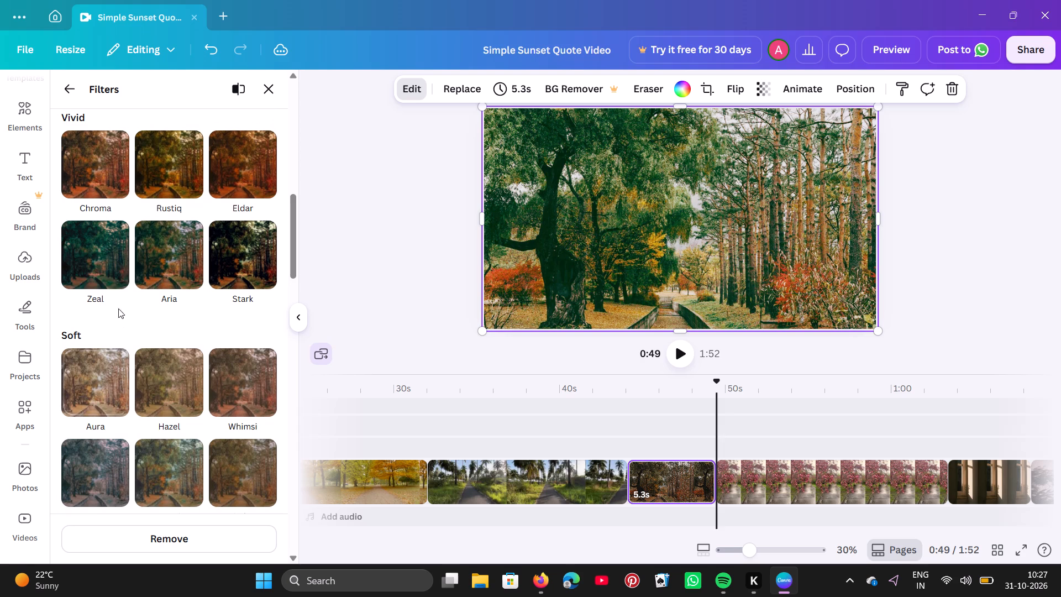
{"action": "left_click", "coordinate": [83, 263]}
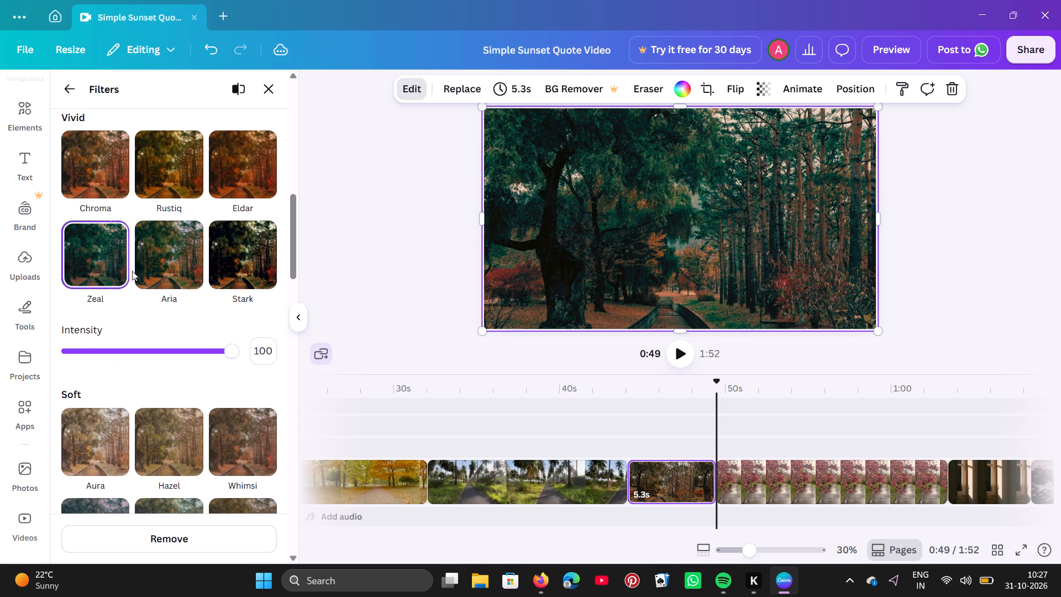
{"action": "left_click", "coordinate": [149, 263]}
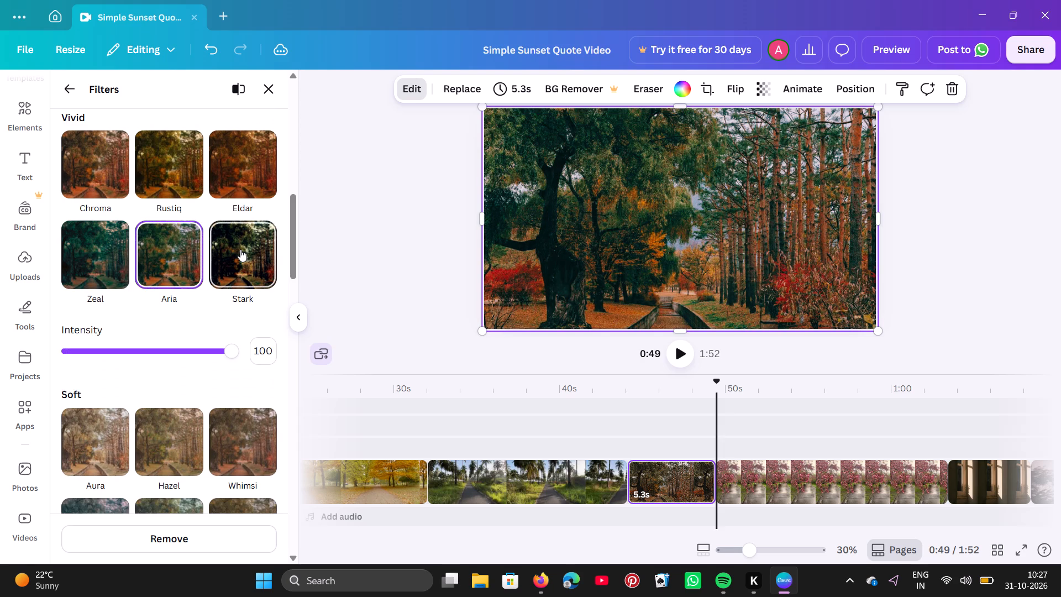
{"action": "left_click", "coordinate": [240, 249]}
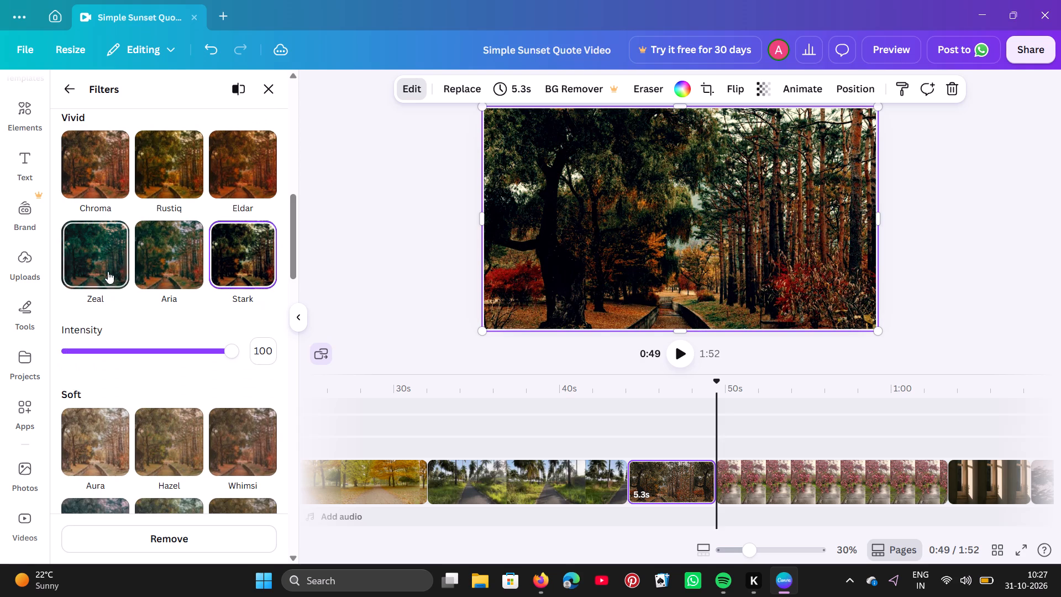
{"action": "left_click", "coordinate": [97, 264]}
Compare the Tundra, Polar and Arctic filters from the Cool group on the autumn forest photo and keep Polar.
{"action": "scroll", "coordinate": [98, 268], "scroll_direction": "up", "scroll_amount": 1}
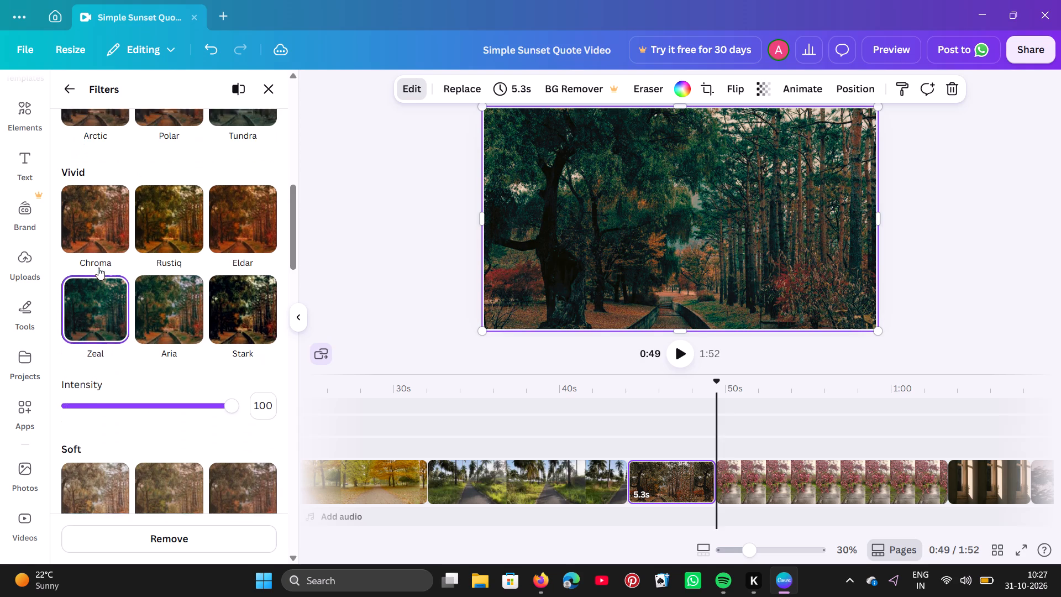
{"action": "scroll", "coordinate": [98, 268], "scroll_direction": "up", "scroll_amount": 2}
{"action": "left_click", "coordinate": [218, 216]}
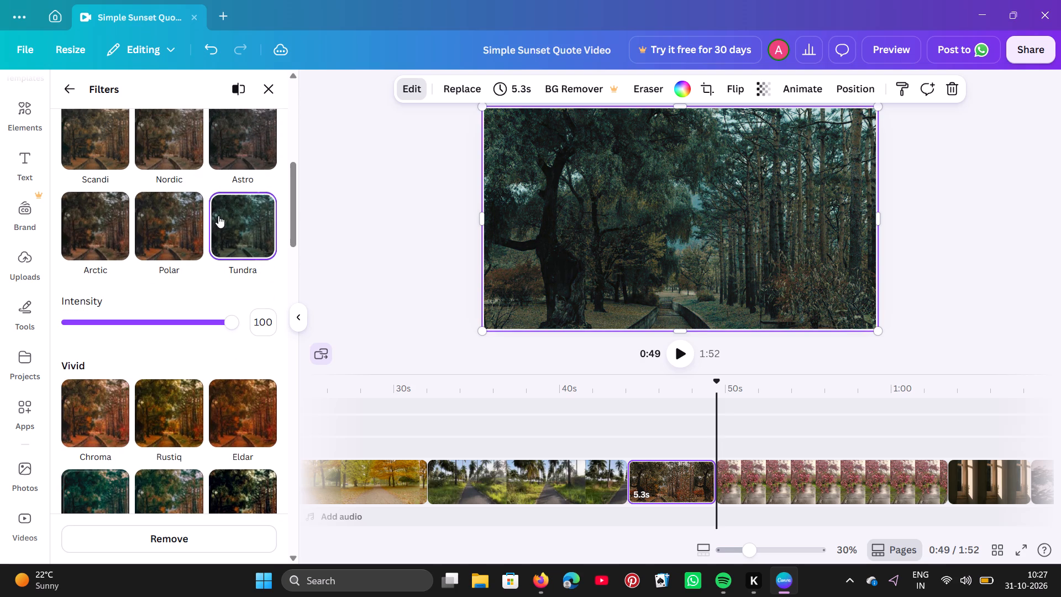
{"action": "left_click", "coordinate": [193, 226]}
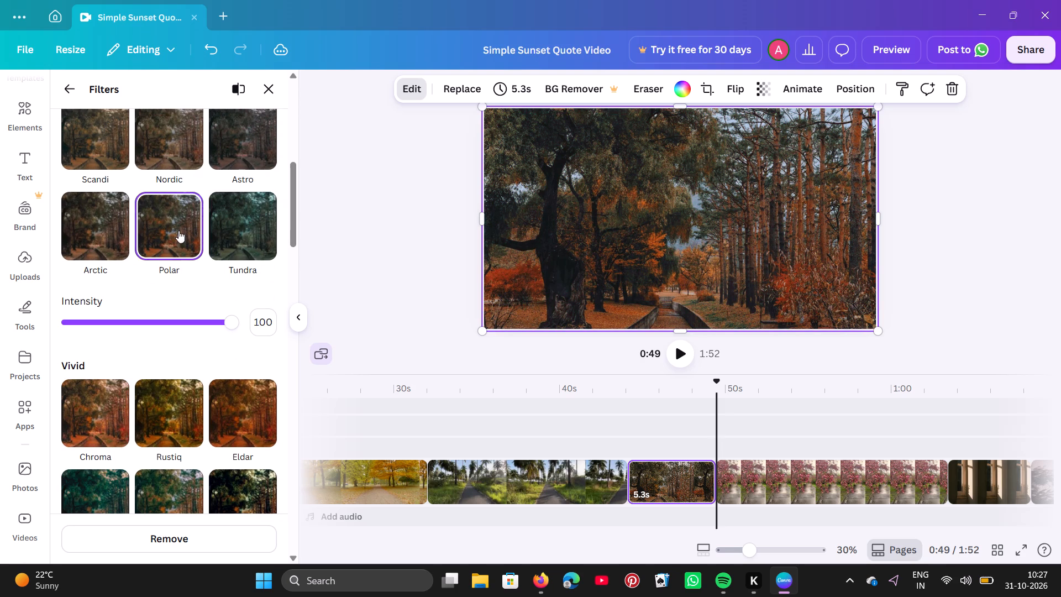
{"action": "left_click", "coordinate": [82, 243]}
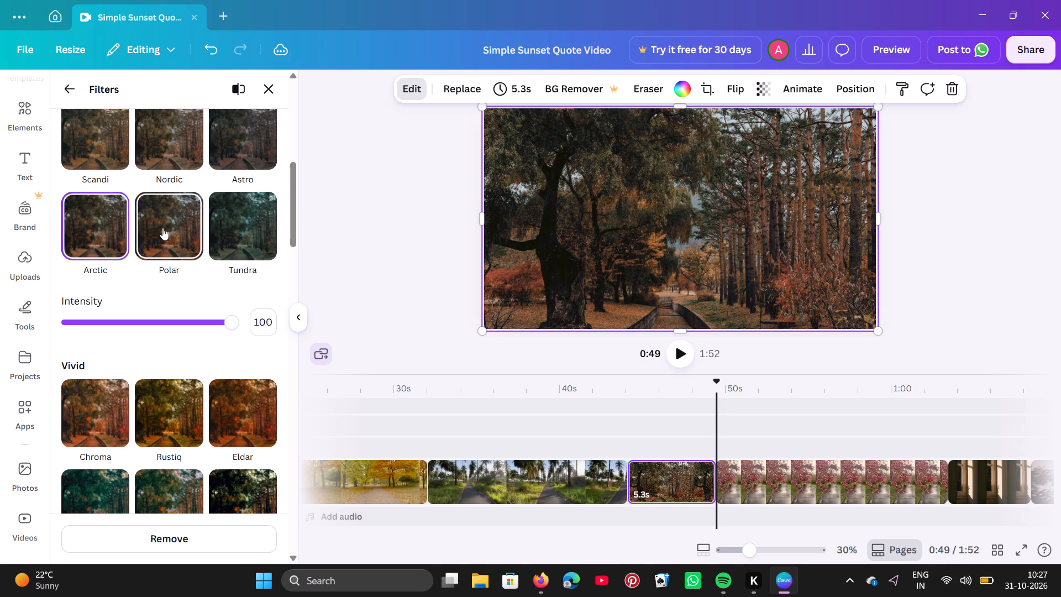
{"action": "left_click", "coordinate": [172, 219]}
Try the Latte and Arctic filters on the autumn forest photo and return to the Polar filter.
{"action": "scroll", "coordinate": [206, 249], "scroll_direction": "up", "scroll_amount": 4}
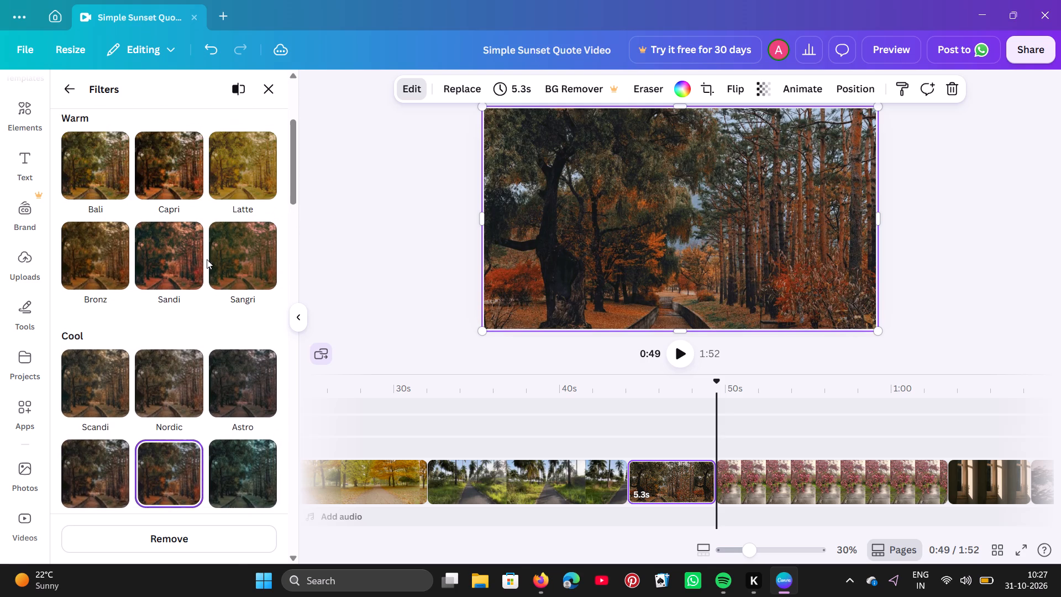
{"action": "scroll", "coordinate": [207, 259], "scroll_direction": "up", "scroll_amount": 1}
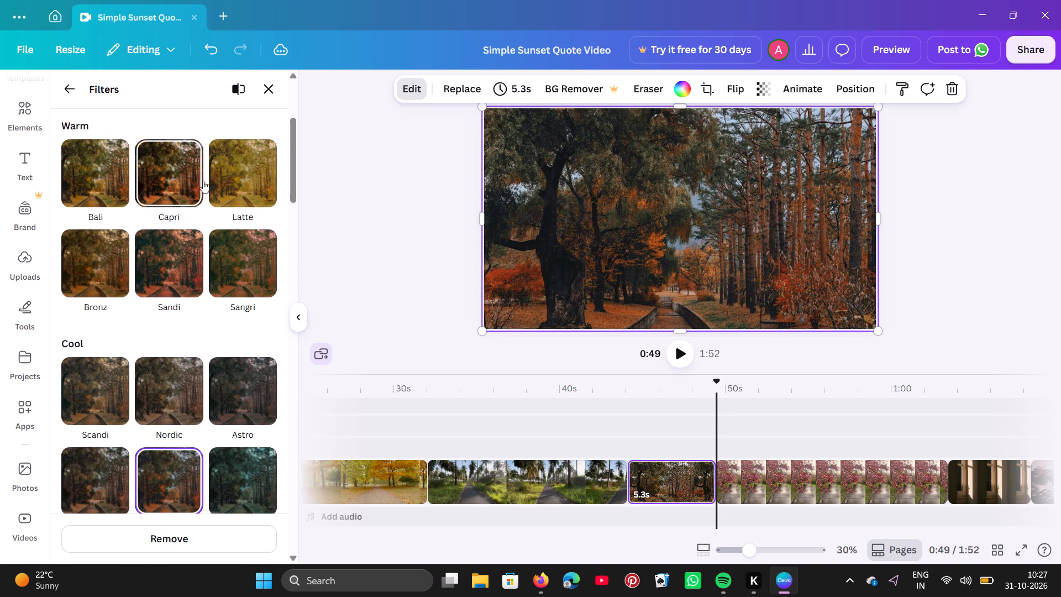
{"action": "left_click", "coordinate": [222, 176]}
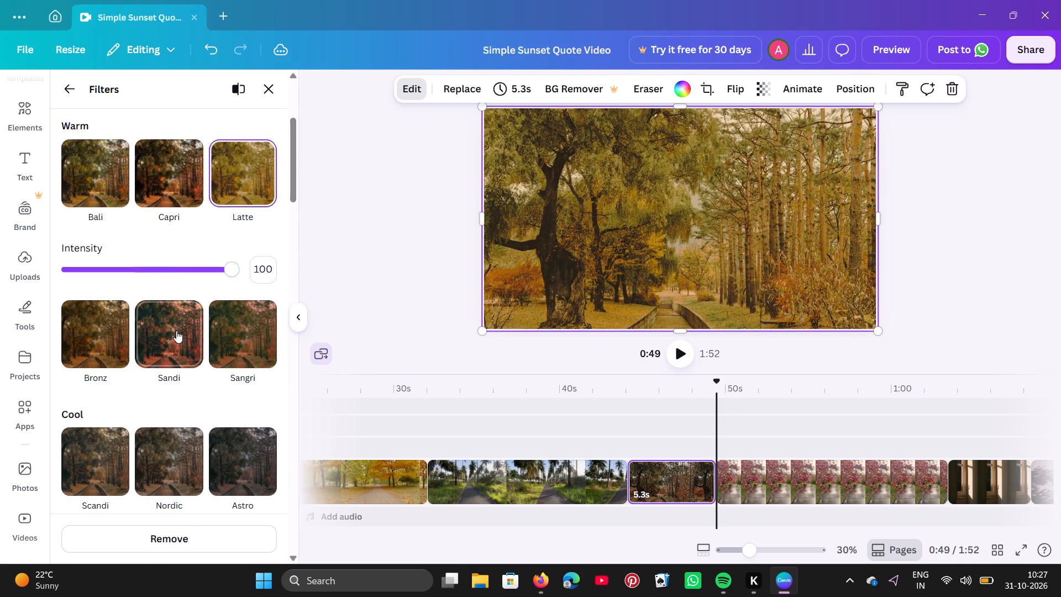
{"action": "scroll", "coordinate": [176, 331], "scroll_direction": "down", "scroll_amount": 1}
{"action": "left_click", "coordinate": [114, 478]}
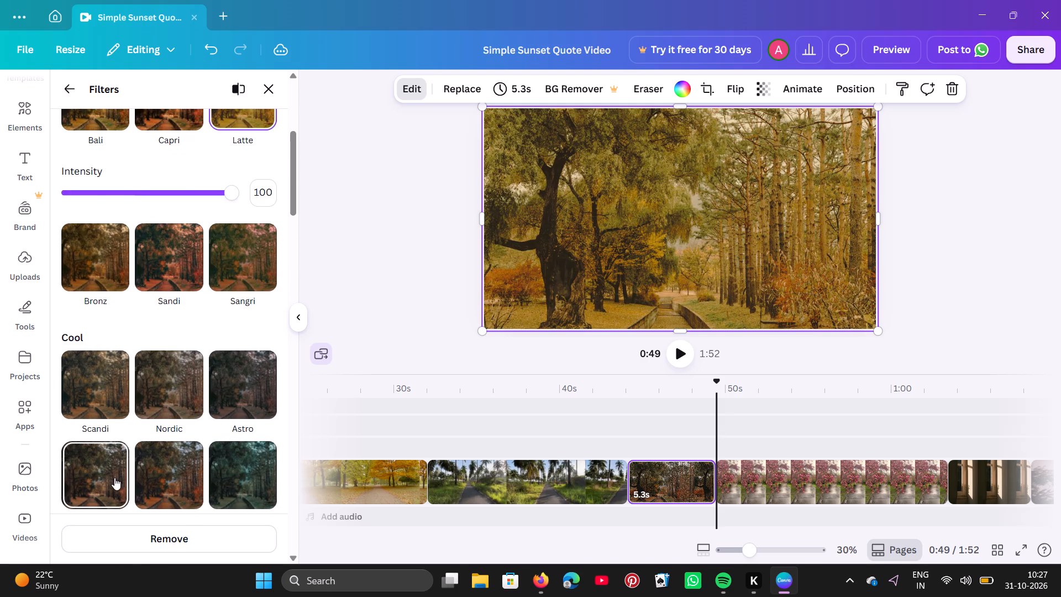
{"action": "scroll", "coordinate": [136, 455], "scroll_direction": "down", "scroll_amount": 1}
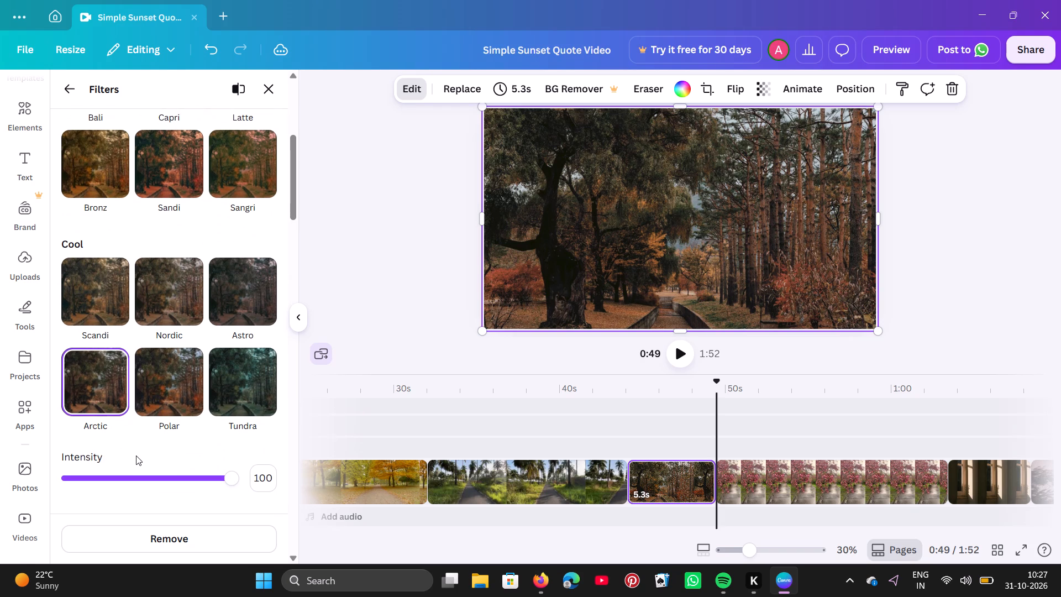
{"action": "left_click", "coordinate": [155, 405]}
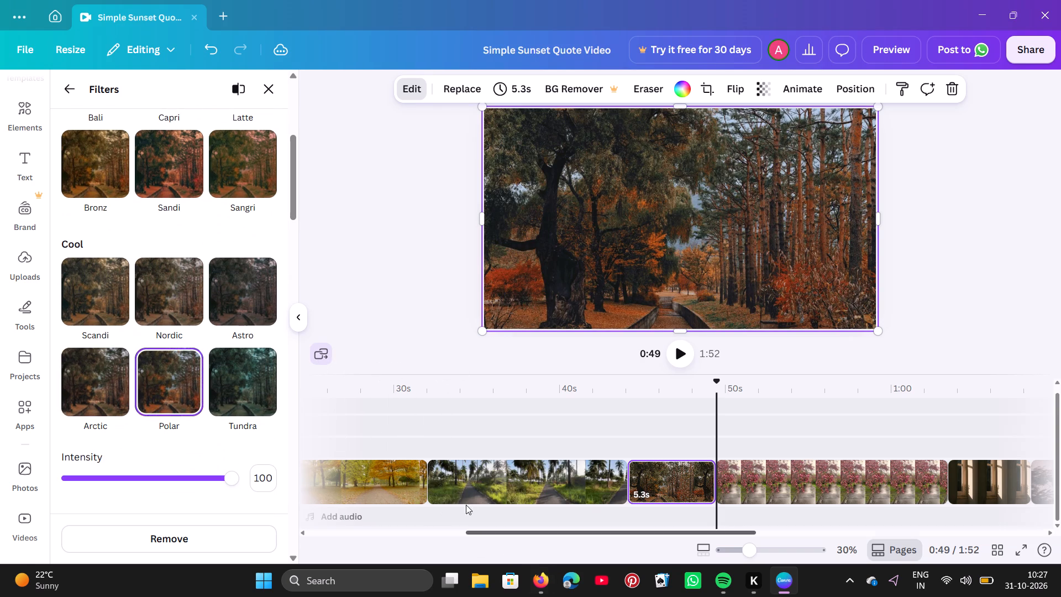
Play the video from about 33 seconds to review the palm road clip leading into the filtered autumn forest photo.
{"action": "left_click", "coordinate": [460, 415]}
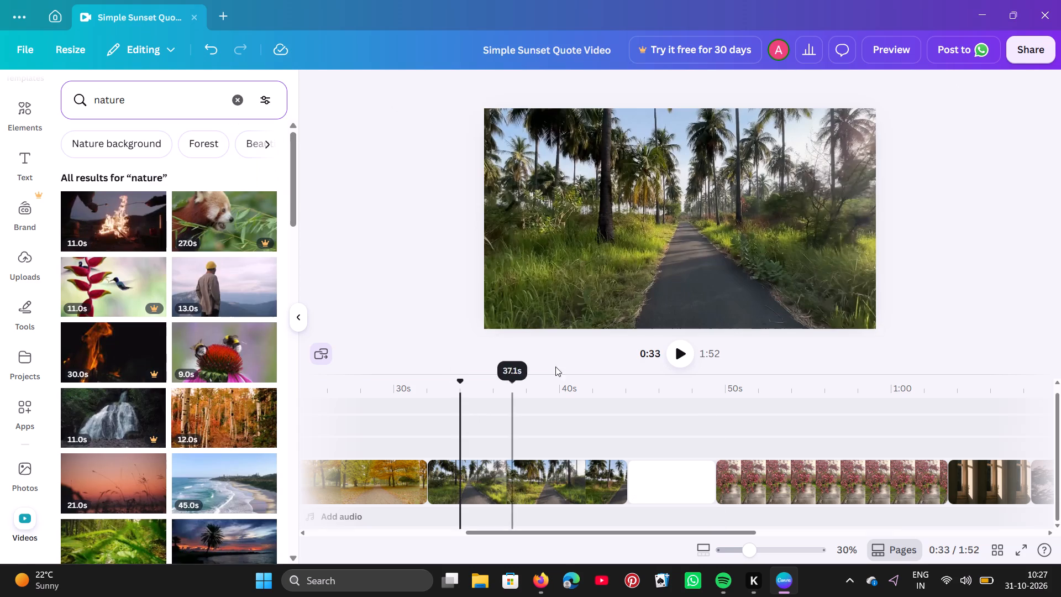
{"action": "left_click", "coordinate": [679, 352]}
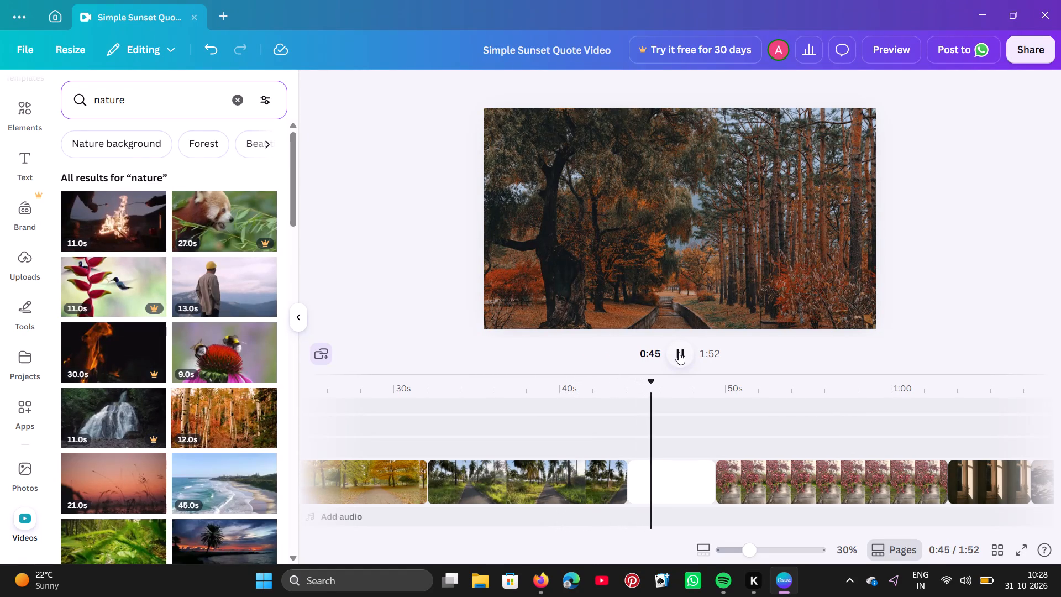
{"action": "left_click", "coordinate": [681, 203]}
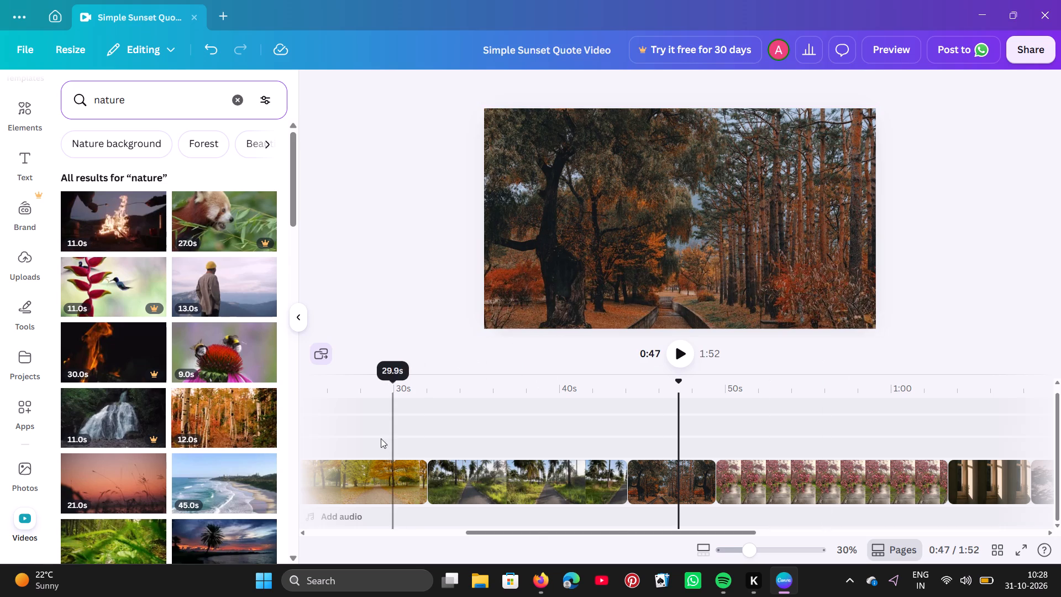
Browse the "nature" stock video results for a clip to insert directly after the pink blossom path video.
{"action": "scroll", "coordinate": [721, 520], "scroll_direction": "left", "scroll_amount": 3}
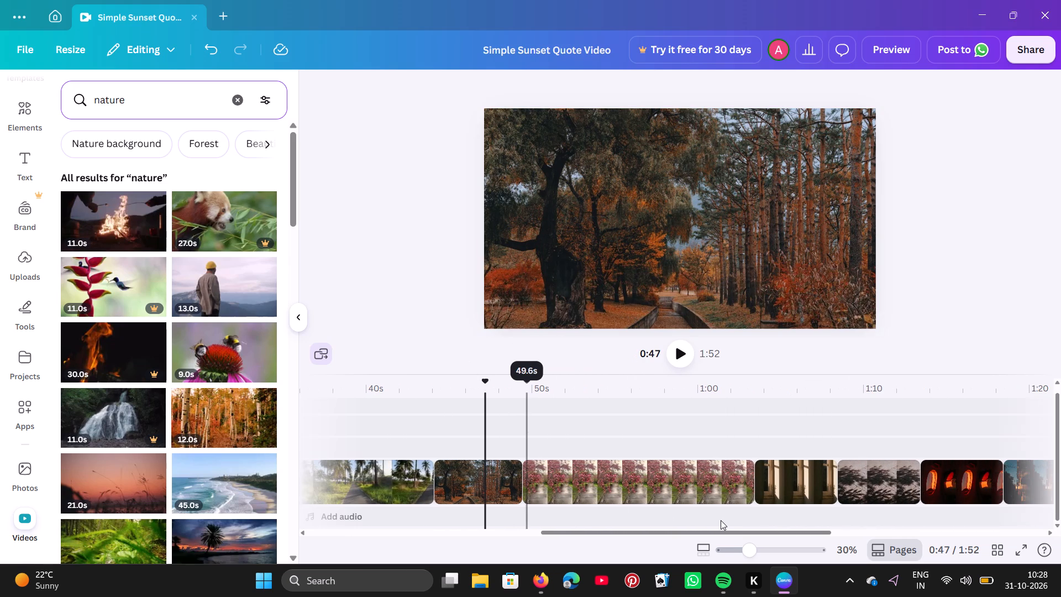
{"action": "left_click", "coordinate": [737, 481]}
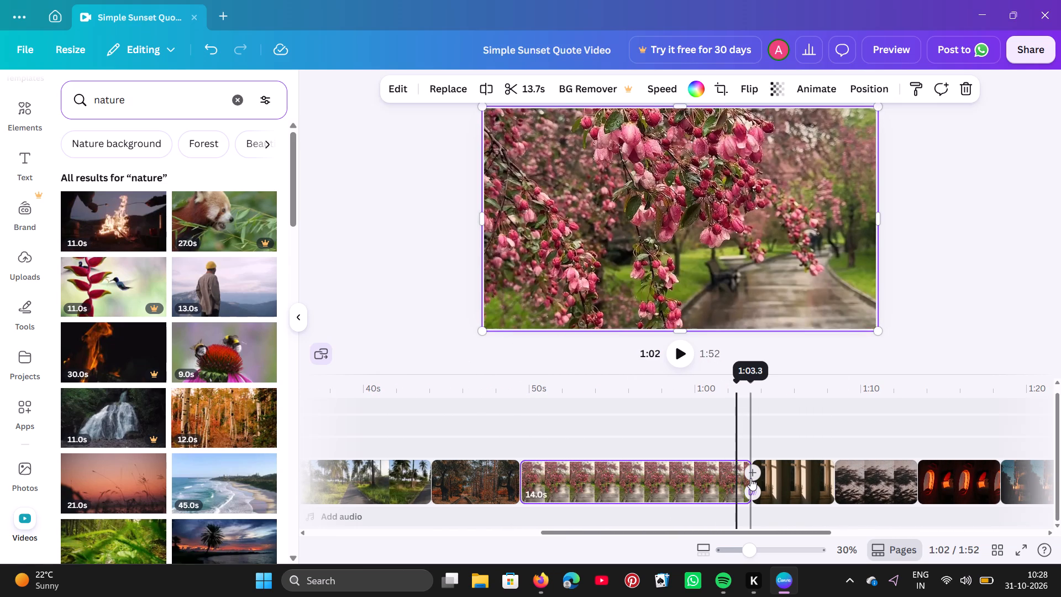
{"action": "left_click", "coordinate": [750, 478]}
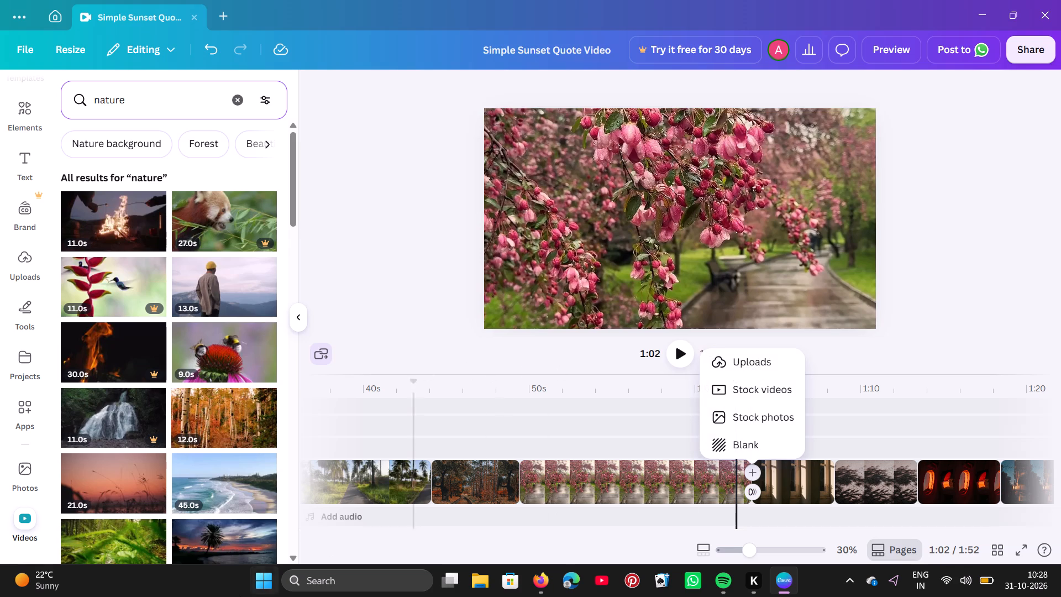
{"action": "scroll", "coordinate": [190, 535], "scroll_direction": "down", "scroll_amount": 2}
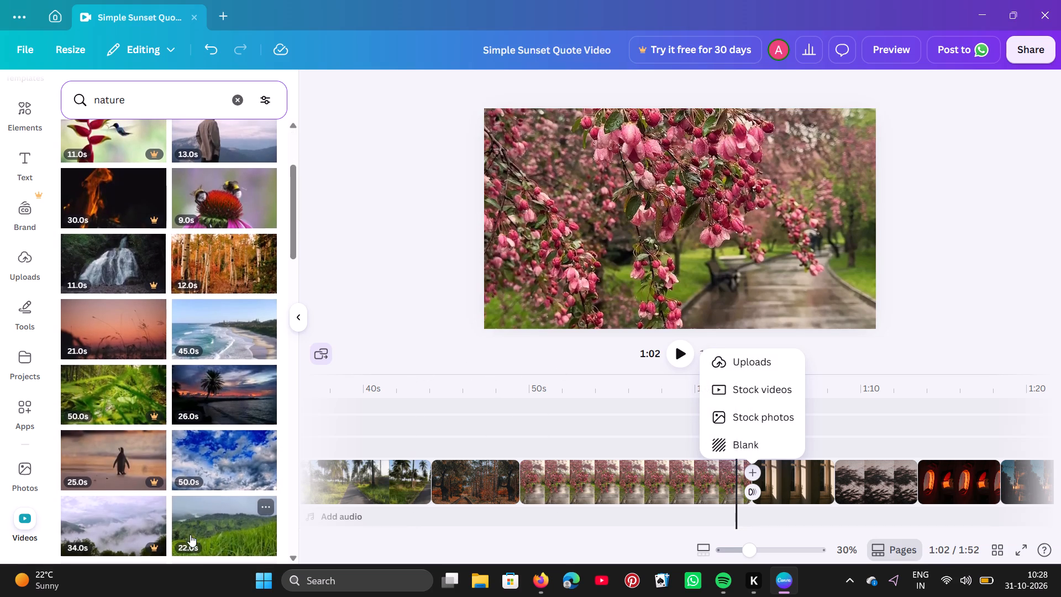
{"action": "scroll", "coordinate": [190, 535], "scroll_direction": "down", "scroll_amount": 3}
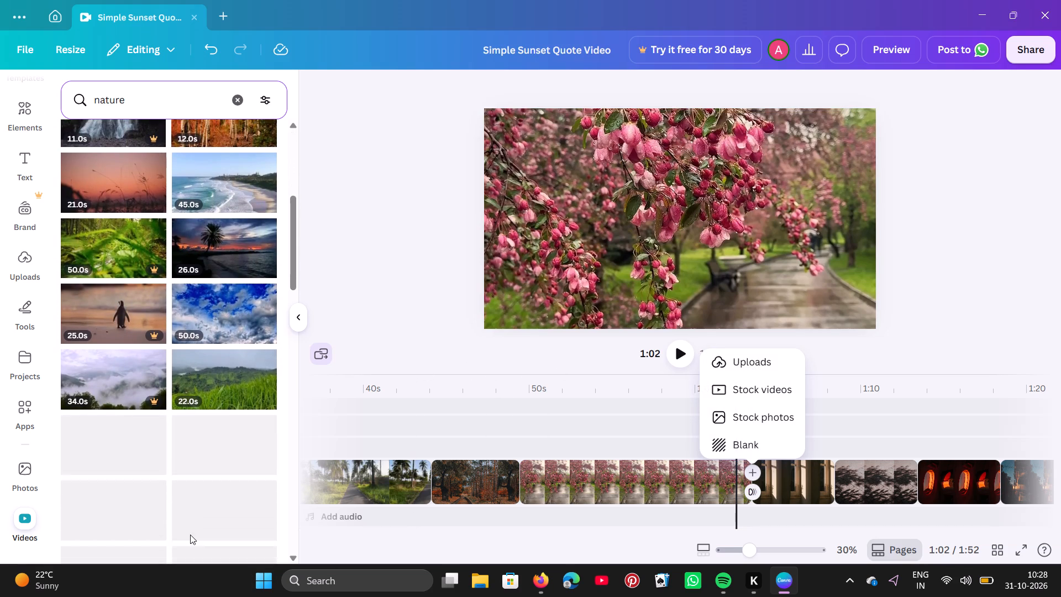
{"action": "scroll", "coordinate": [190, 535], "scroll_direction": "down", "scroll_amount": 2}
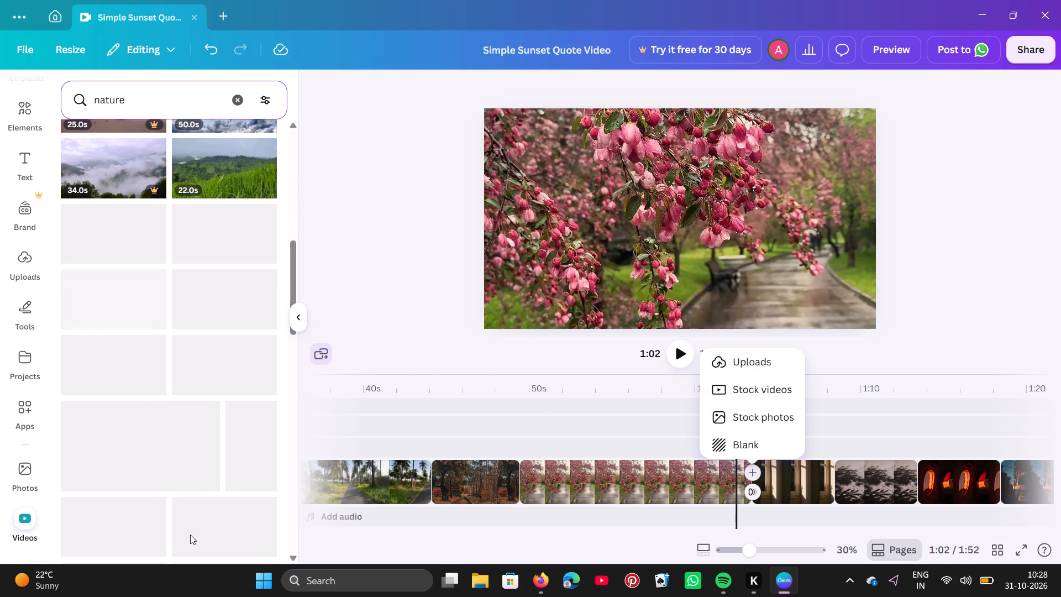
{"action": "scroll", "coordinate": [190, 535], "scroll_direction": "down", "scroll_amount": 4}
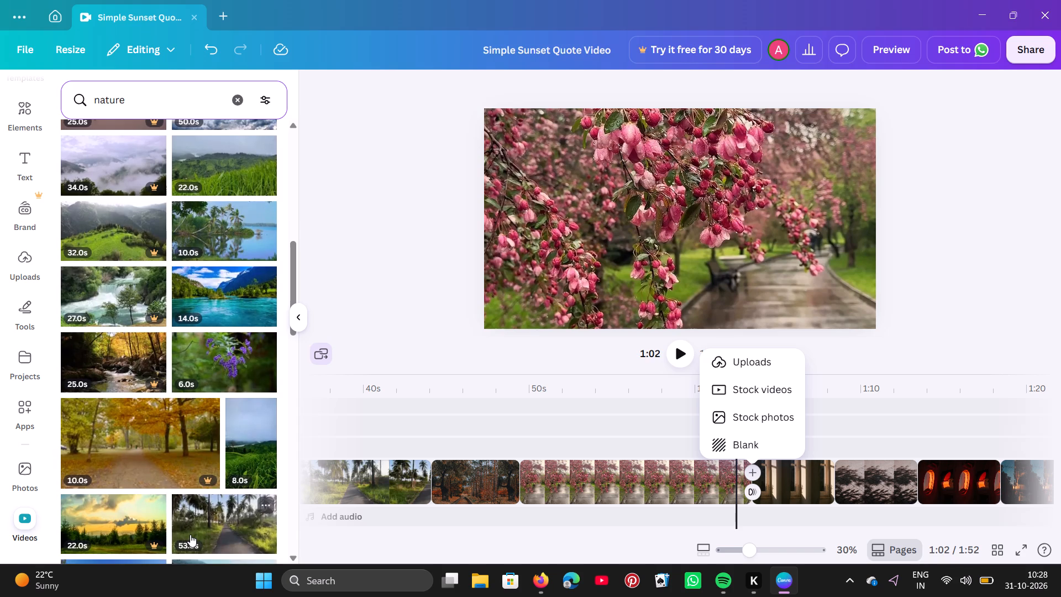
{"action": "scroll", "coordinate": [190, 535], "scroll_direction": "down", "scroll_amount": 1}
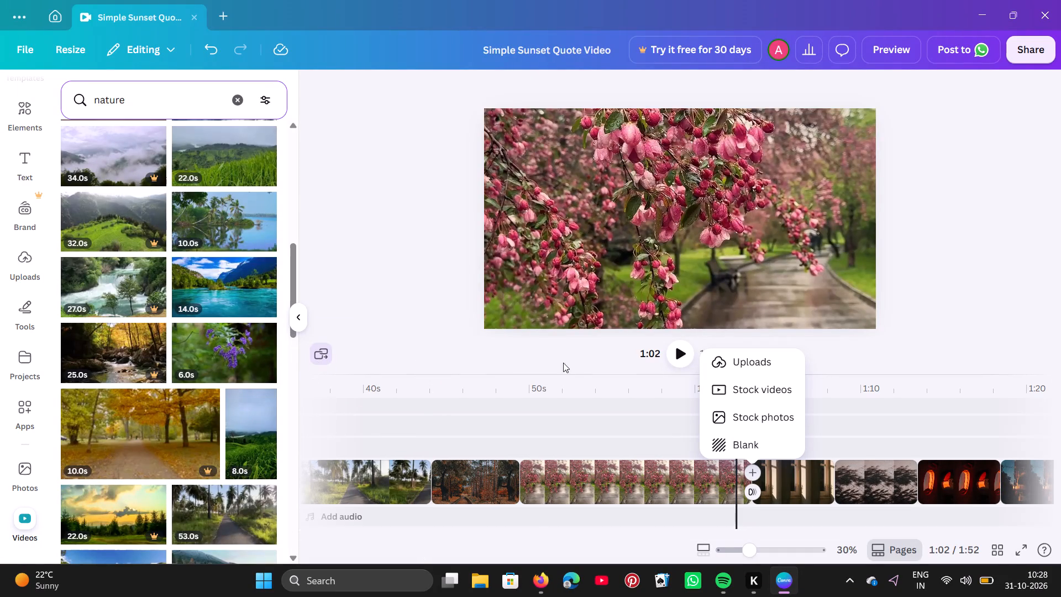
Insert the 55-second aerial mountain village video from the nature results between the window-light and shadowed pavement photo clips.
{"action": "left_click", "coordinate": [674, 349]}
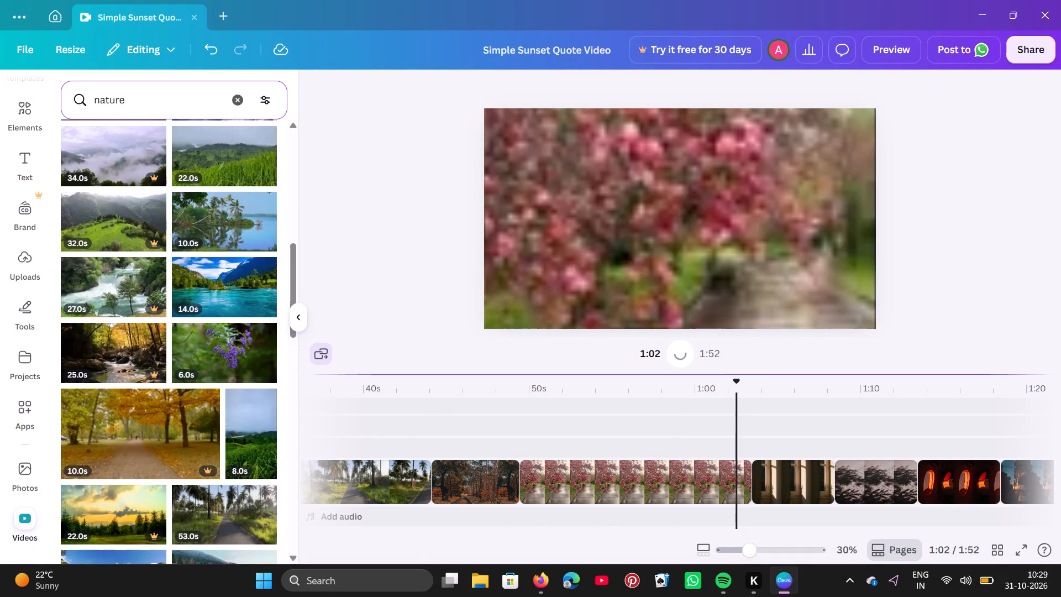
{"action": "scroll", "coordinate": [725, 439], "scroll_direction": "right", "scroll_amount": 1}
{"action": "scroll", "coordinate": [725, 439], "scroll_direction": "left", "scroll_amount": 2}
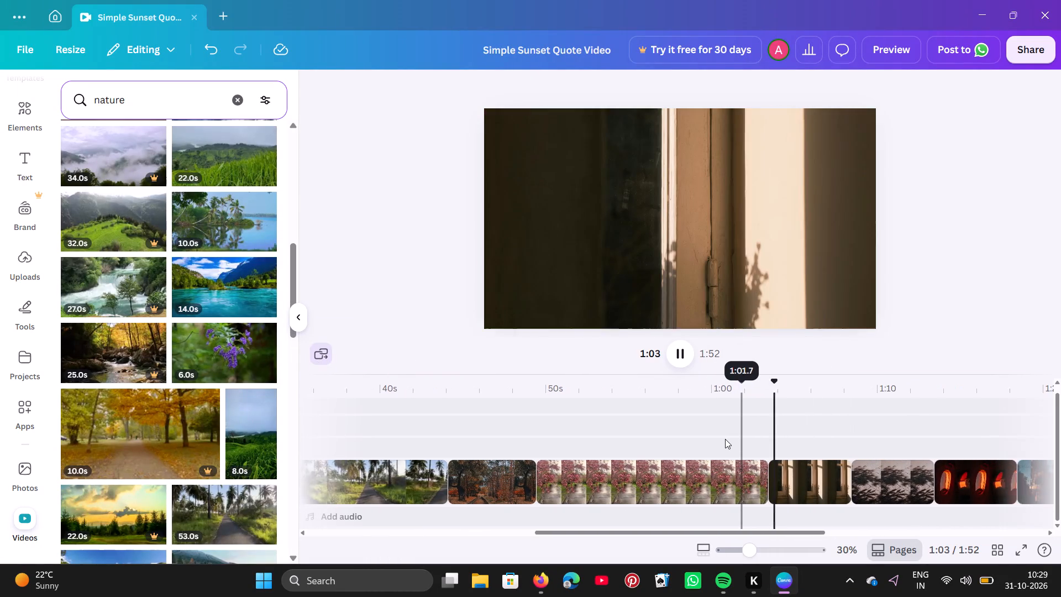
{"action": "scroll", "coordinate": [725, 439], "scroll_direction": "left", "scroll_amount": 1}
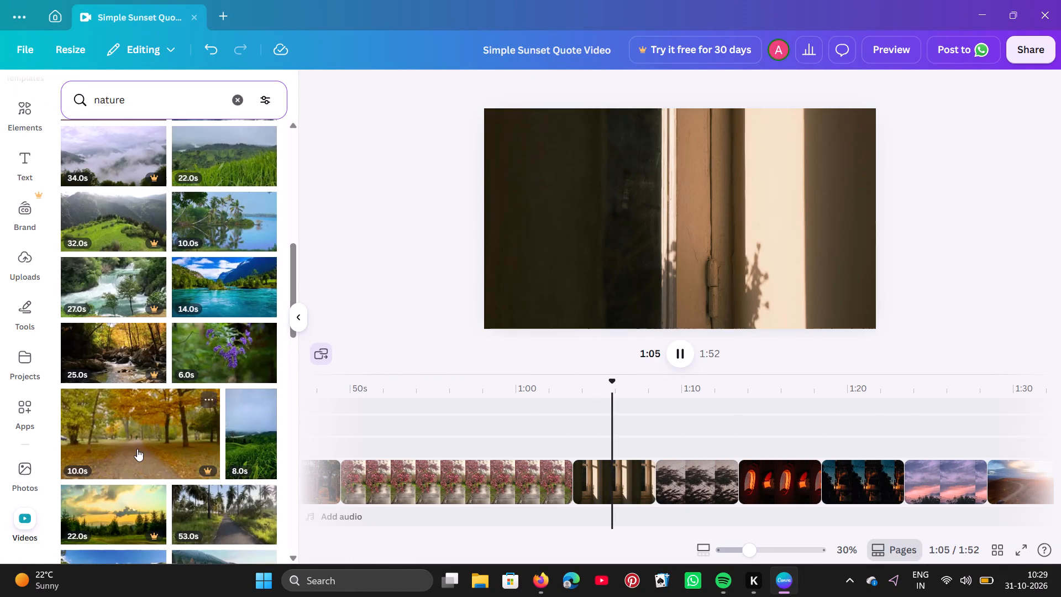
{"action": "scroll", "coordinate": [137, 449], "scroll_direction": "down", "scroll_amount": 4}
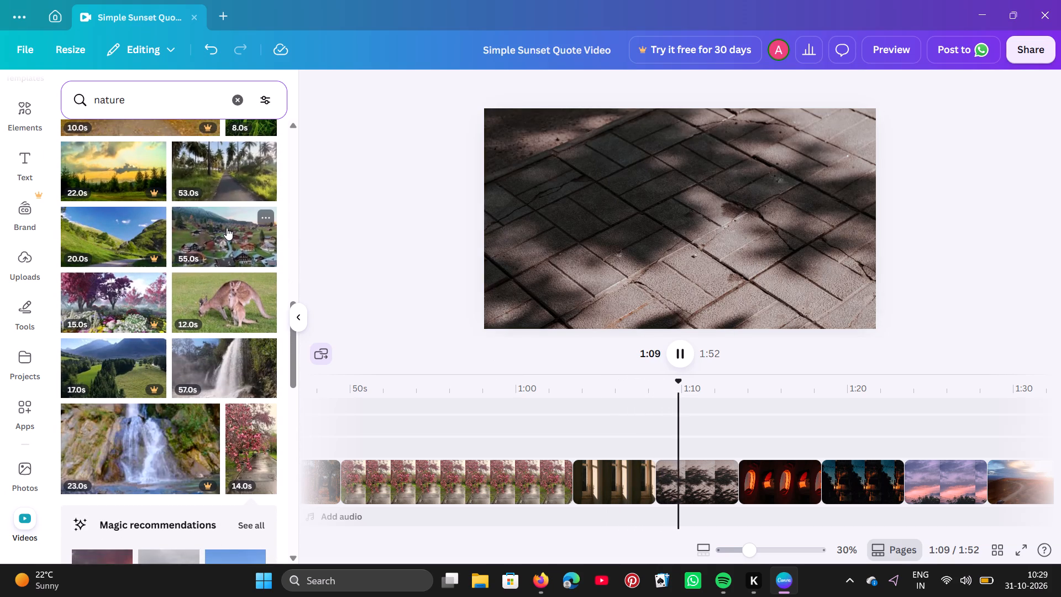
{"action": "left_click", "coordinate": [227, 228]}
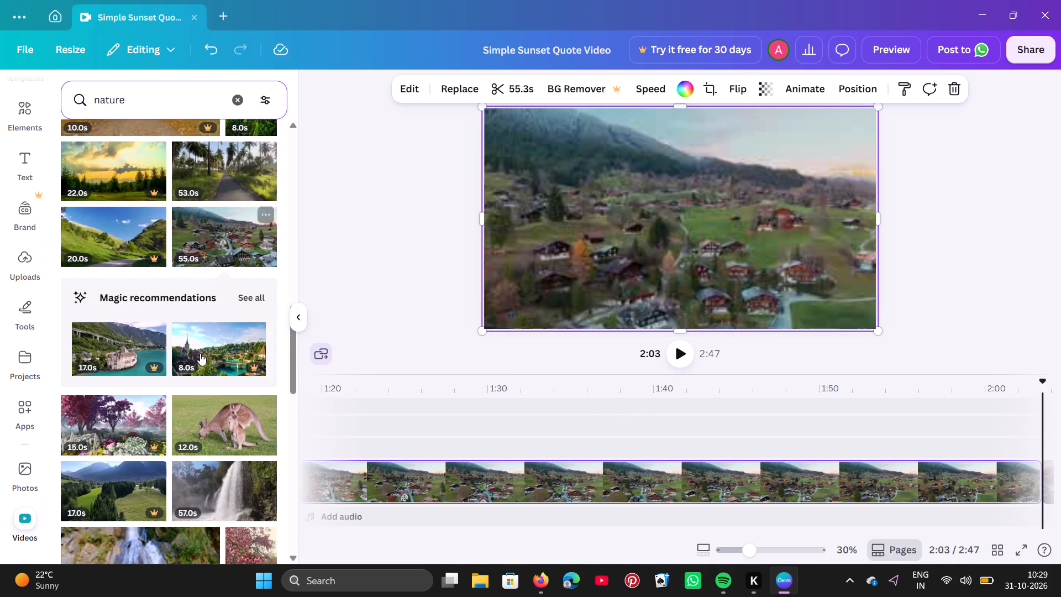
Play the video from about 1:08 to review the mountain village clip and look over its placement among the surrounding clips.
{"action": "scroll", "coordinate": [479, 387], "scroll_direction": "right", "scroll_amount": 5}
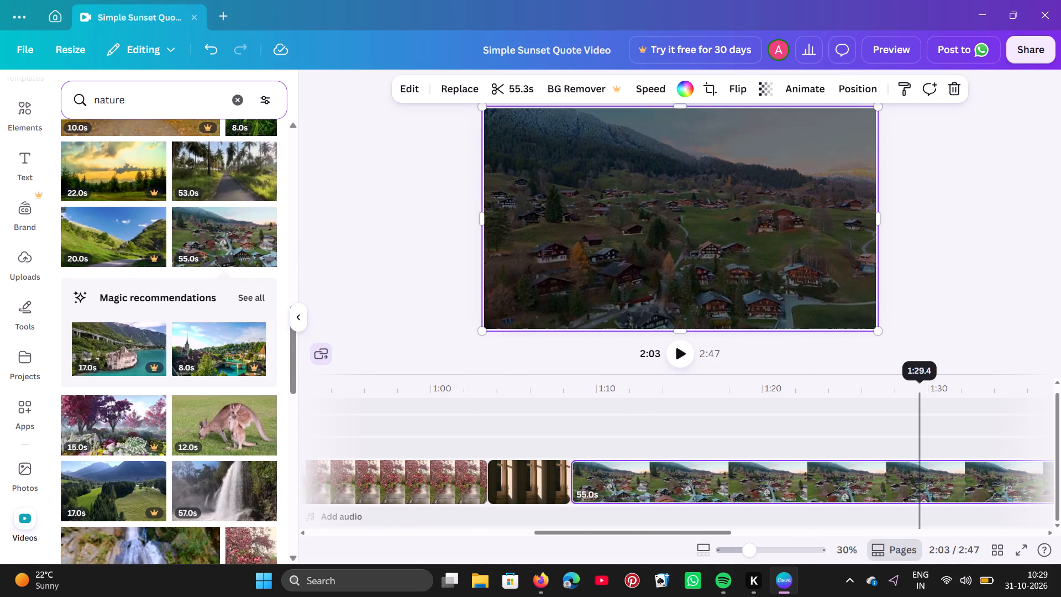
{"action": "left_click", "coordinate": [578, 405]}
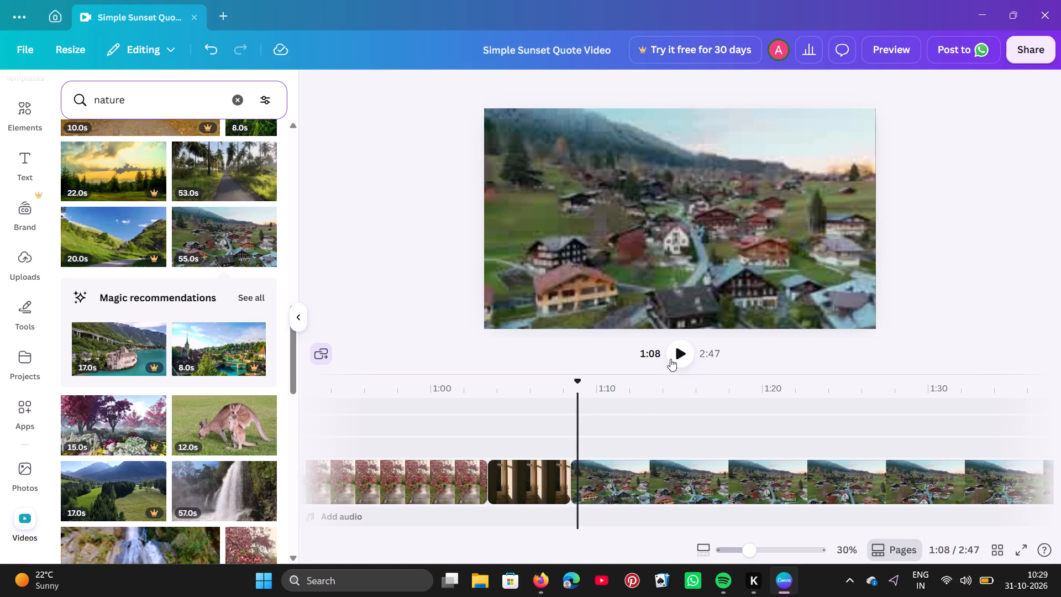
{"action": "left_click", "coordinate": [676, 357]}
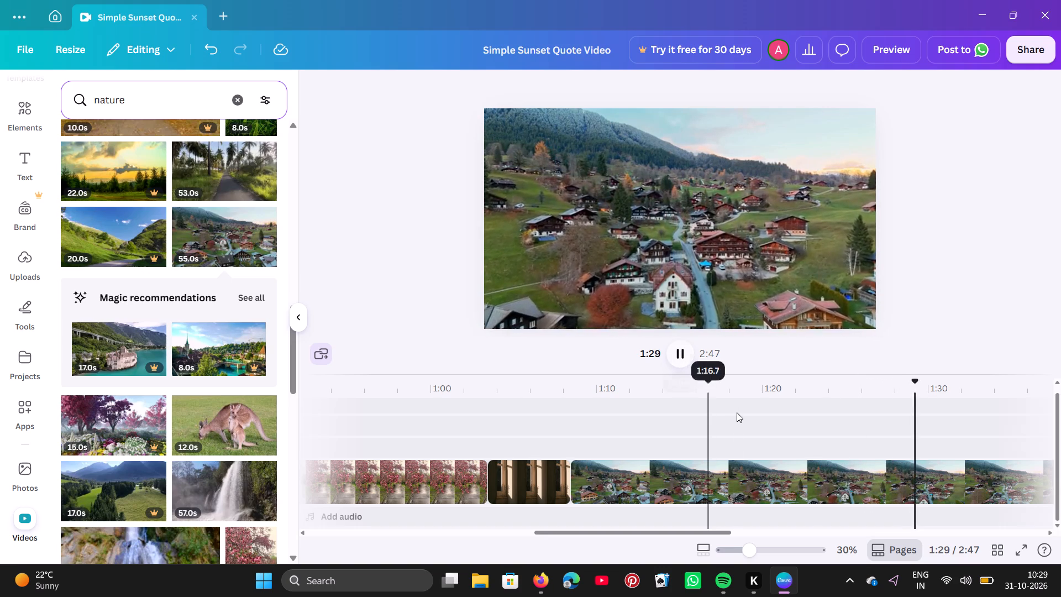
{"action": "scroll", "coordinate": [737, 412], "scroll_direction": "left", "scroll_amount": 2}
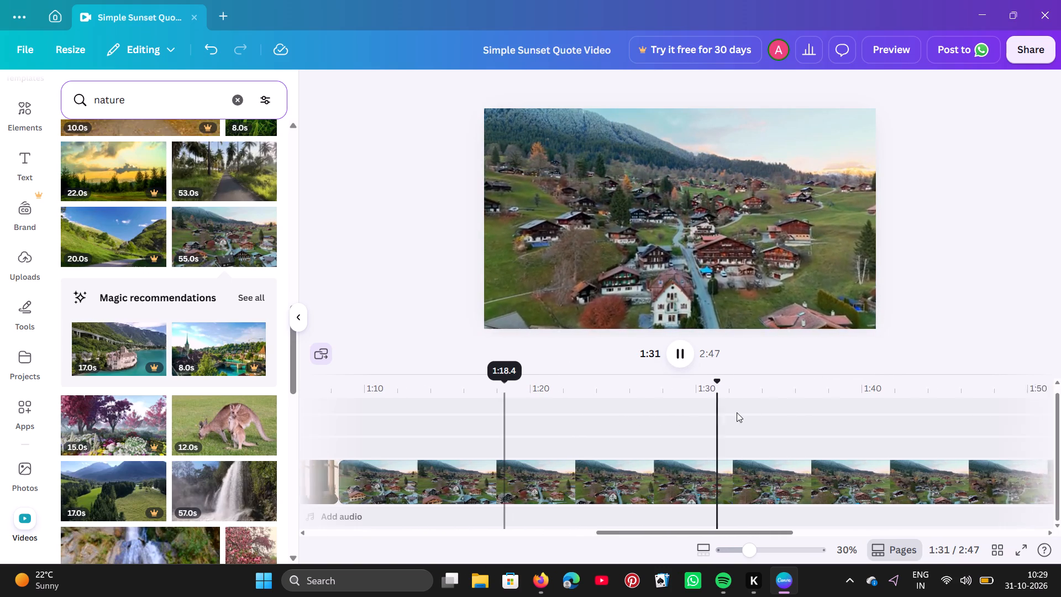
{"action": "scroll", "coordinate": [737, 412], "scroll_direction": "left", "scroll_amount": 2}
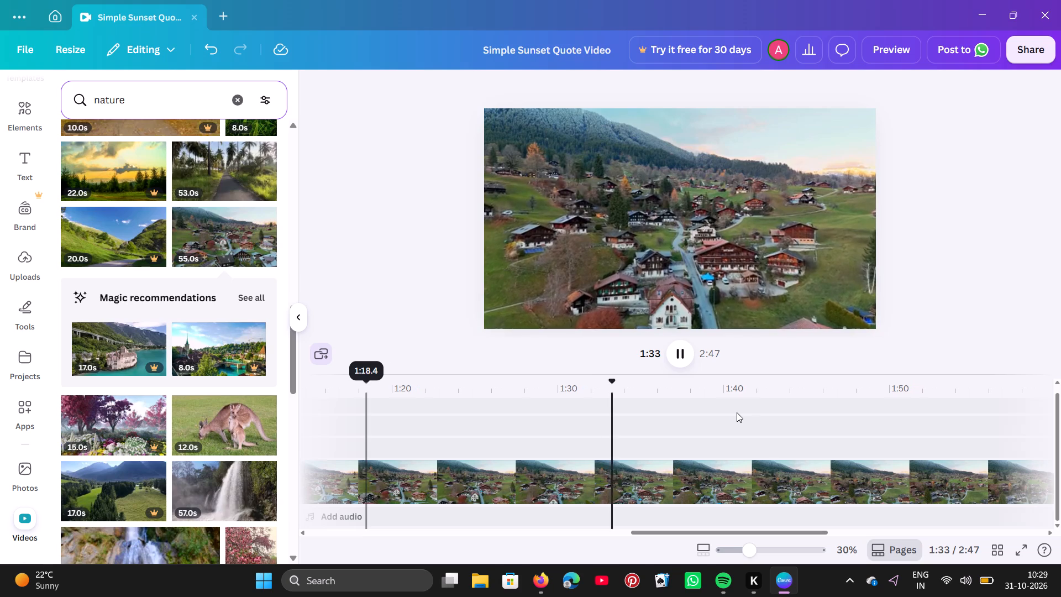
{"action": "scroll", "coordinate": [737, 412], "scroll_direction": "left", "scroll_amount": 2}
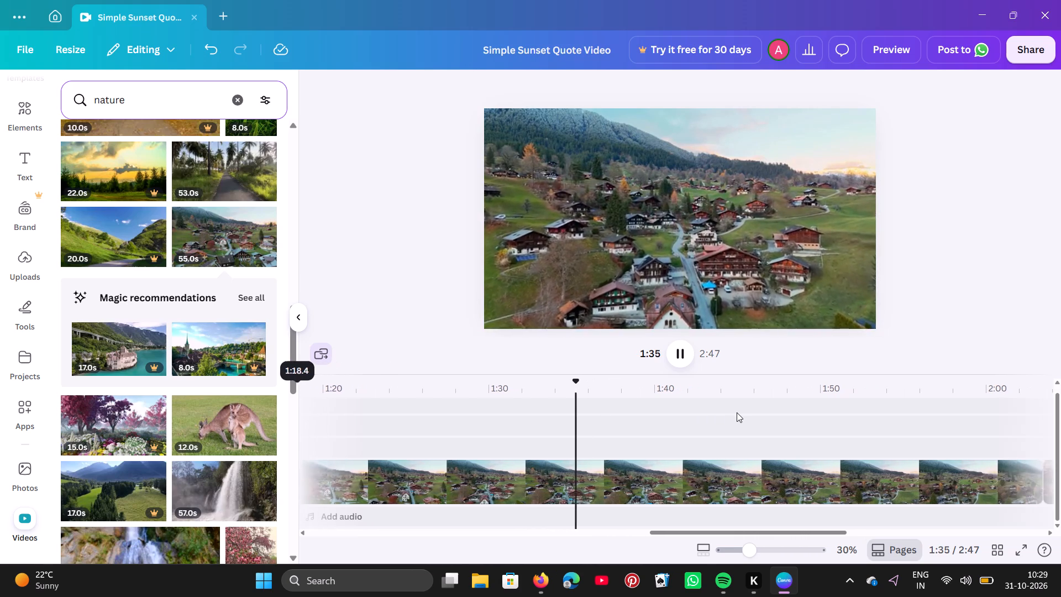
{"action": "scroll", "coordinate": [737, 412], "scroll_direction": "left", "scroll_amount": 4}
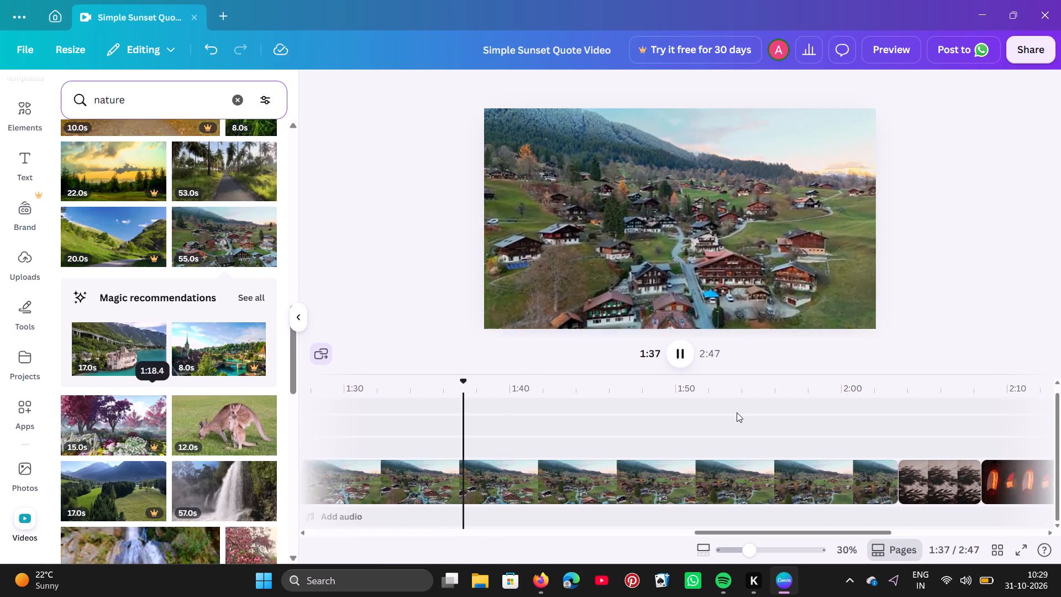
{"action": "scroll", "coordinate": [737, 412], "scroll_direction": "left", "scroll_amount": 4}
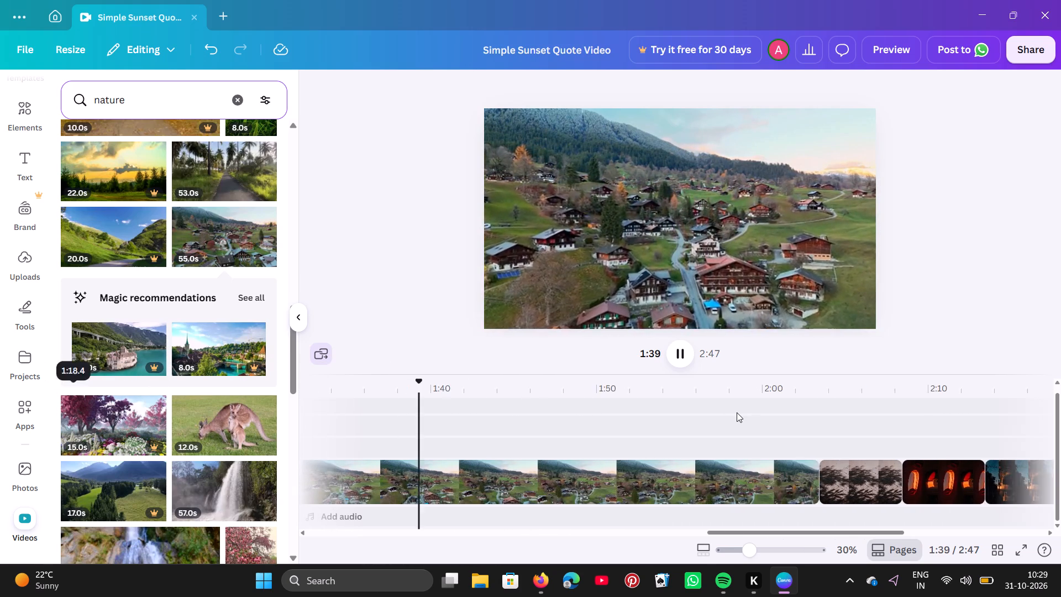
{"action": "scroll", "coordinate": [737, 412], "scroll_direction": "left", "scroll_amount": 1}
{"action": "scroll", "coordinate": [737, 412], "scroll_direction": "right", "scroll_amount": 6}
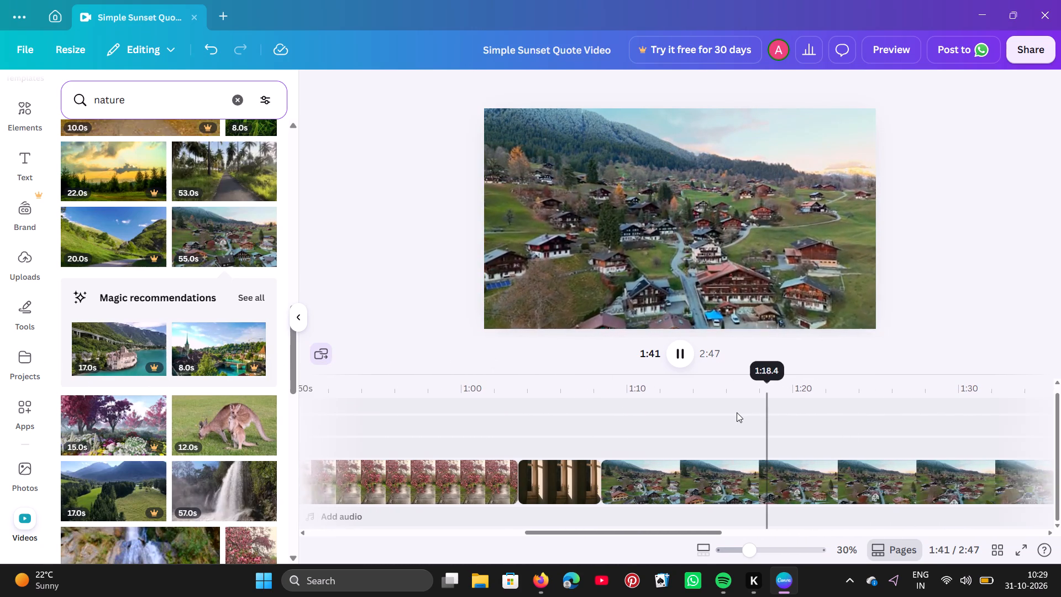
{"action": "scroll", "coordinate": [737, 412], "scroll_direction": "right", "scroll_amount": 5}
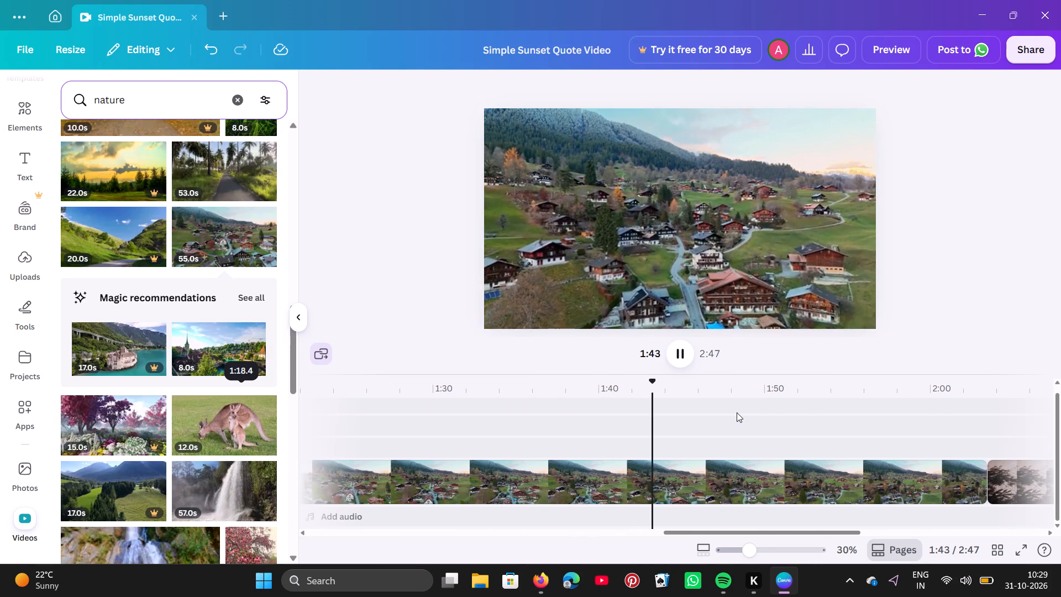
{"action": "scroll", "coordinate": [737, 412], "scroll_direction": "right", "scroll_amount": 16}
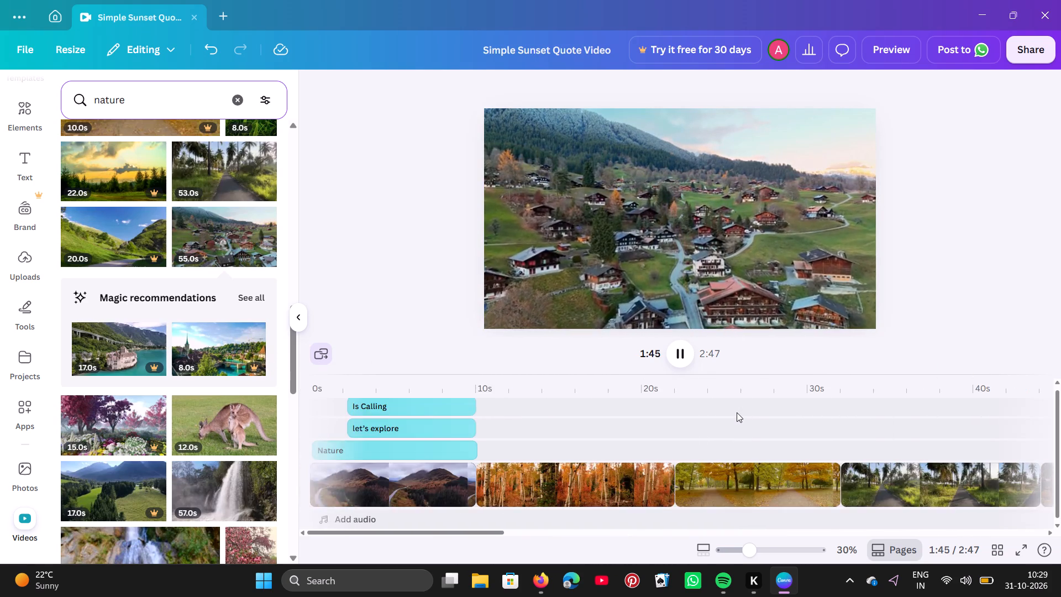
{"action": "scroll", "coordinate": [737, 412], "scroll_direction": "right", "scroll_amount": 2}
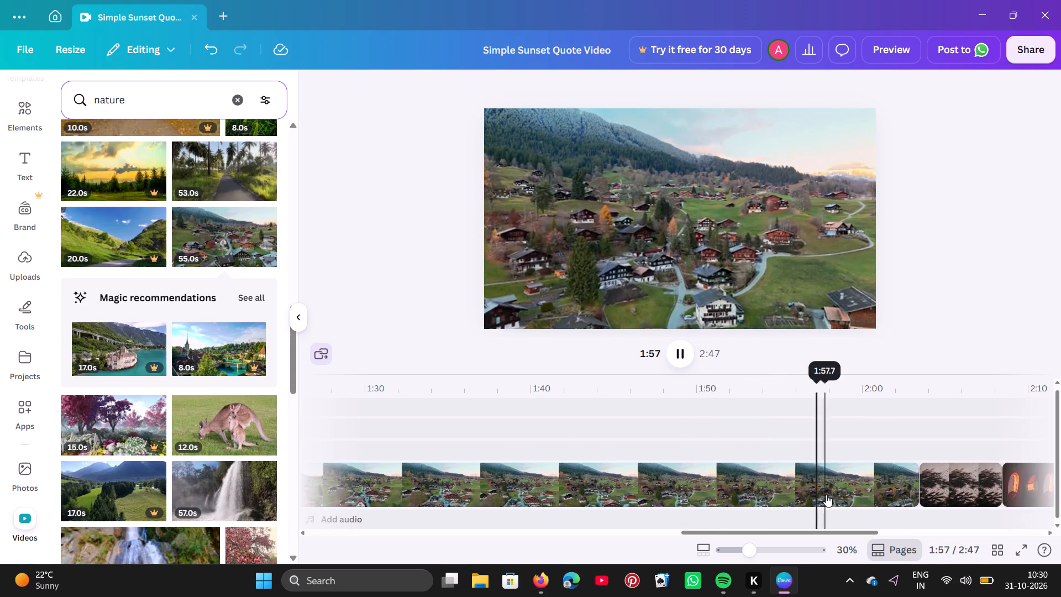
Review the photo clips that follow the mountain village video, up to the sunset road clip.
{"action": "scroll", "coordinate": [826, 495], "scroll_direction": "left", "scroll_amount": 4}
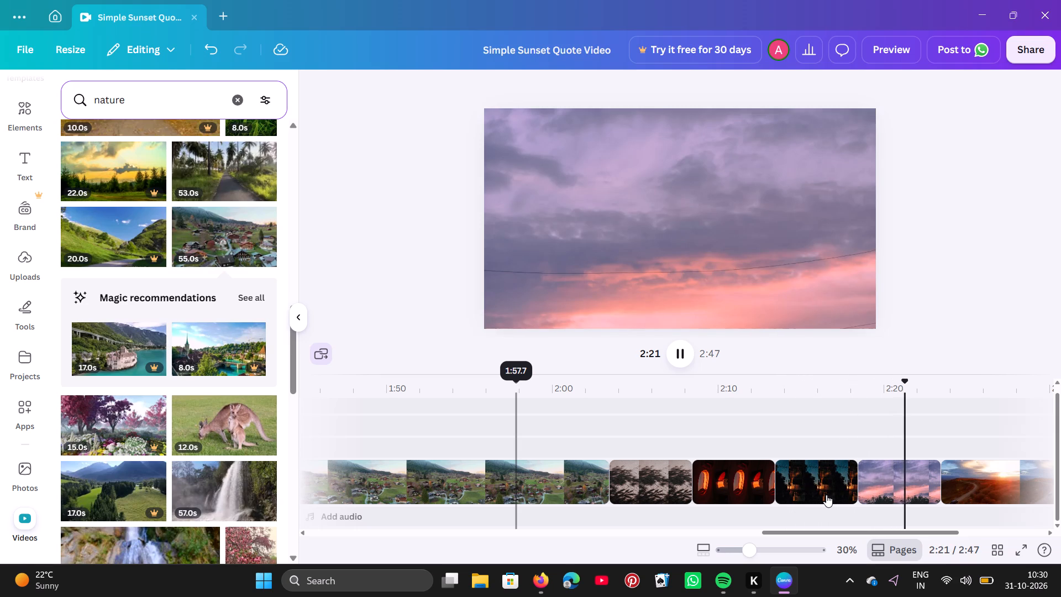
{"action": "scroll", "coordinate": [794, 393], "scroll_direction": "left", "scroll_amount": 2}
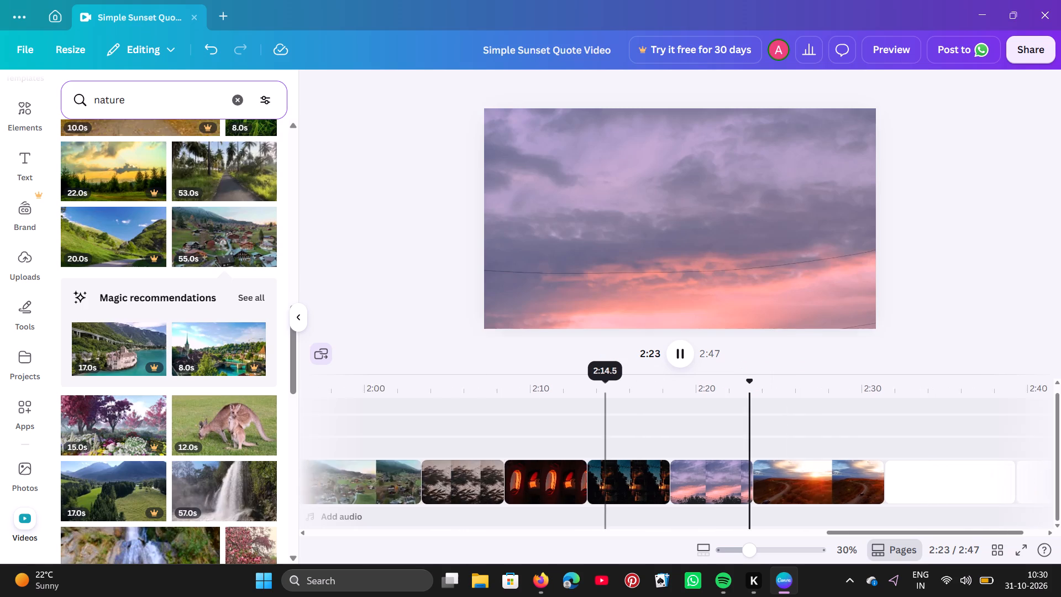
{"action": "scroll", "coordinate": [794, 393], "scroll_direction": "left", "scroll_amount": 2}
{"action": "scroll", "coordinate": [794, 393], "scroll_direction": "right", "scroll_amount": 3}
{"action": "left_click", "coordinate": [787, 241]}
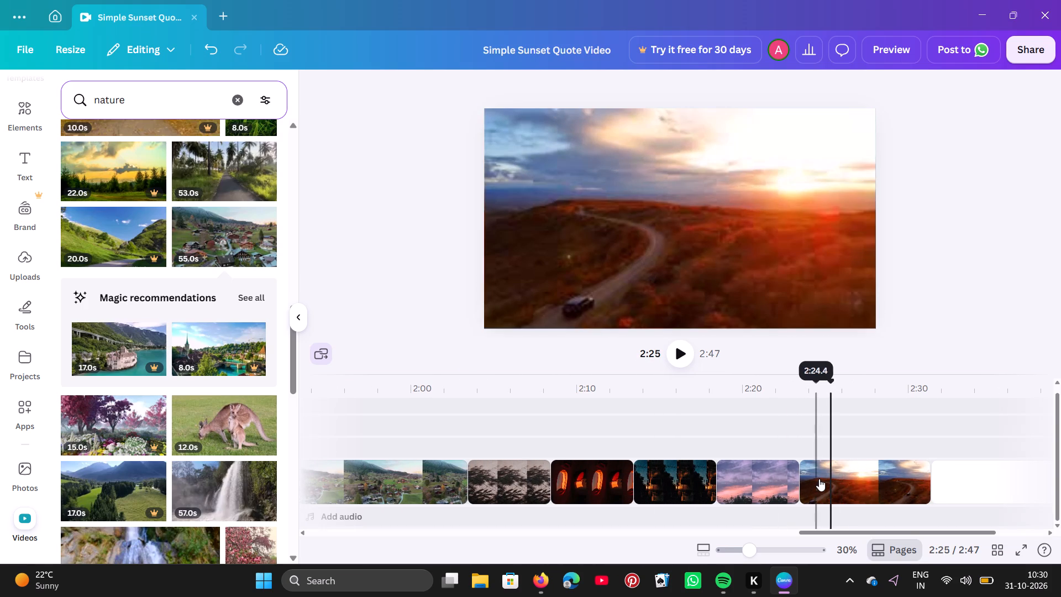
{"action": "left_click", "coordinate": [886, 474]}
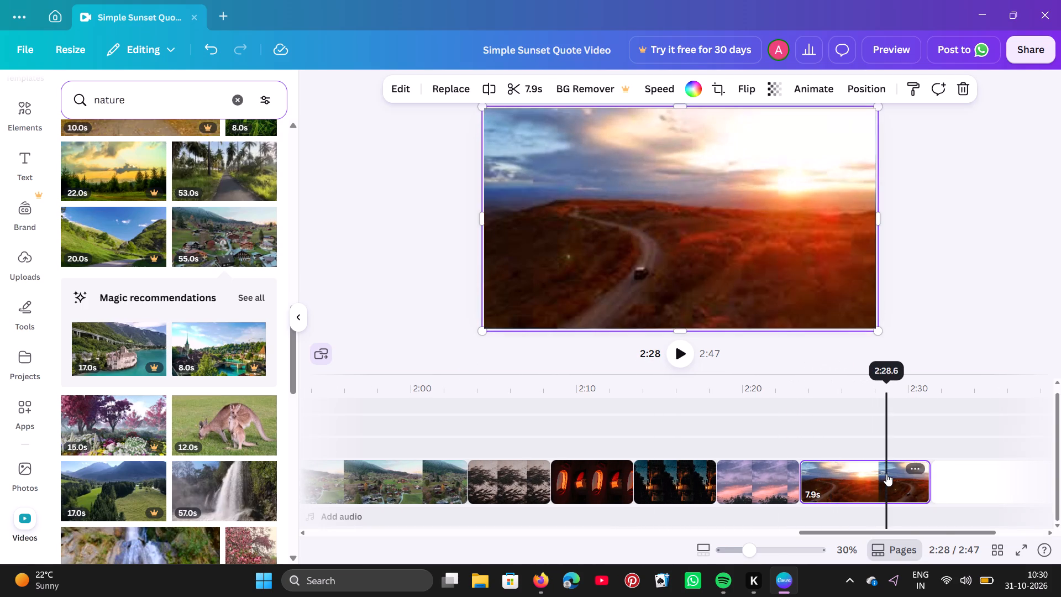
{"action": "left_click", "coordinate": [818, 473]}
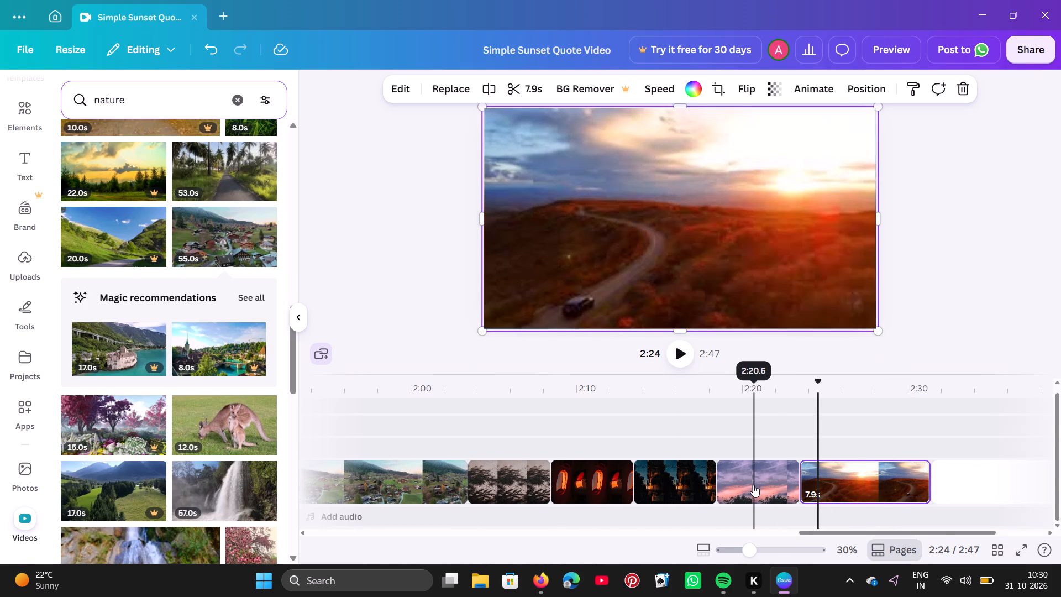
Delete the 5-second photo clip of red-lit airplane windows that follows the shadowed pavement clip.
{"action": "scroll", "coordinate": [753, 485], "scroll_direction": "right", "scroll_amount": 1}
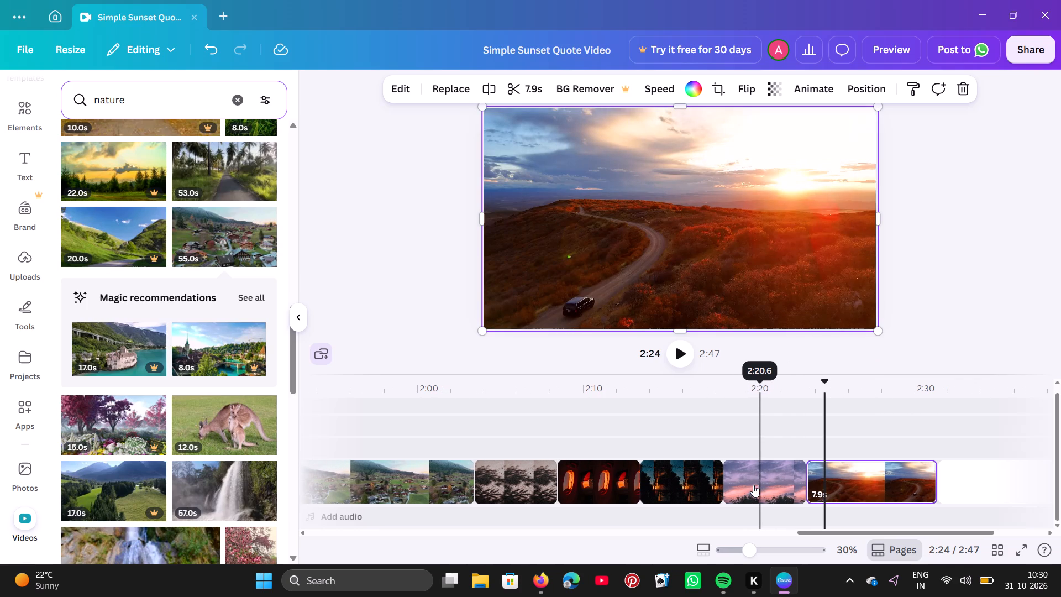
{"action": "left_click", "coordinate": [624, 483]}
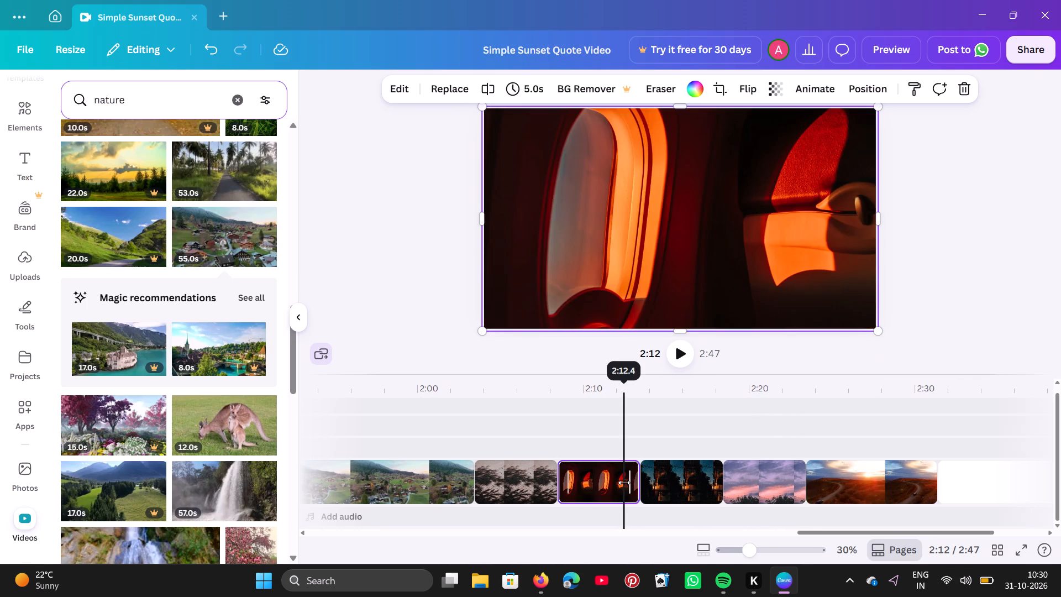
{"action": "key", "text": "BackSpace"}
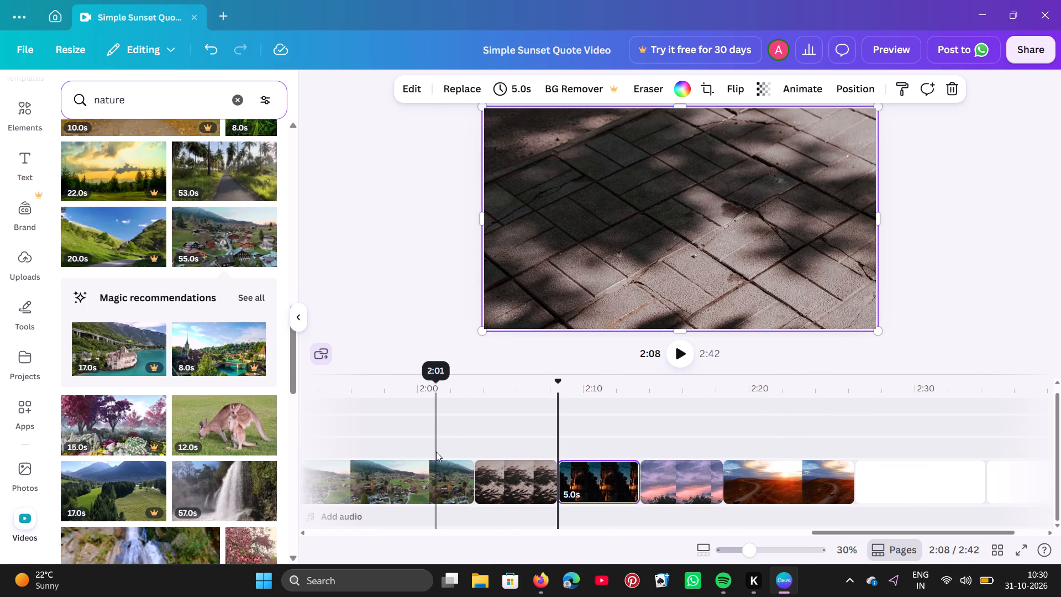
Replay the mountain village clip from about 1:09 to check its opening.
{"action": "left_click", "coordinate": [436, 452]}
{"action": "scroll", "coordinate": [459, 451], "scroll_direction": "right", "scroll_amount": 5}
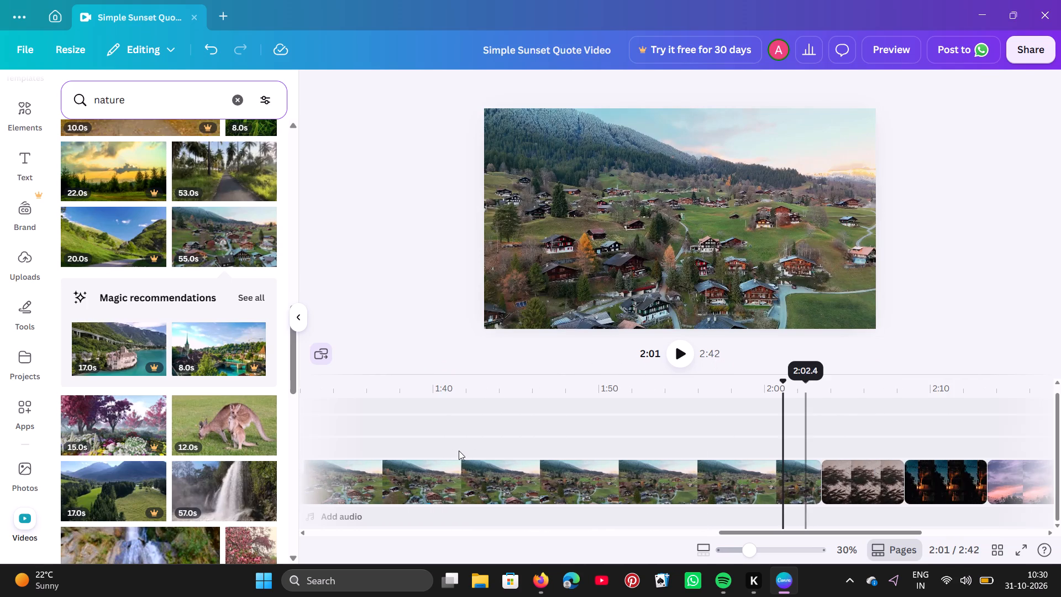
{"action": "scroll", "coordinate": [459, 451], "scroll_direction": "right", "scroll_amount": 8}
{"action": "right_click", "coordinate": [459, 451]}
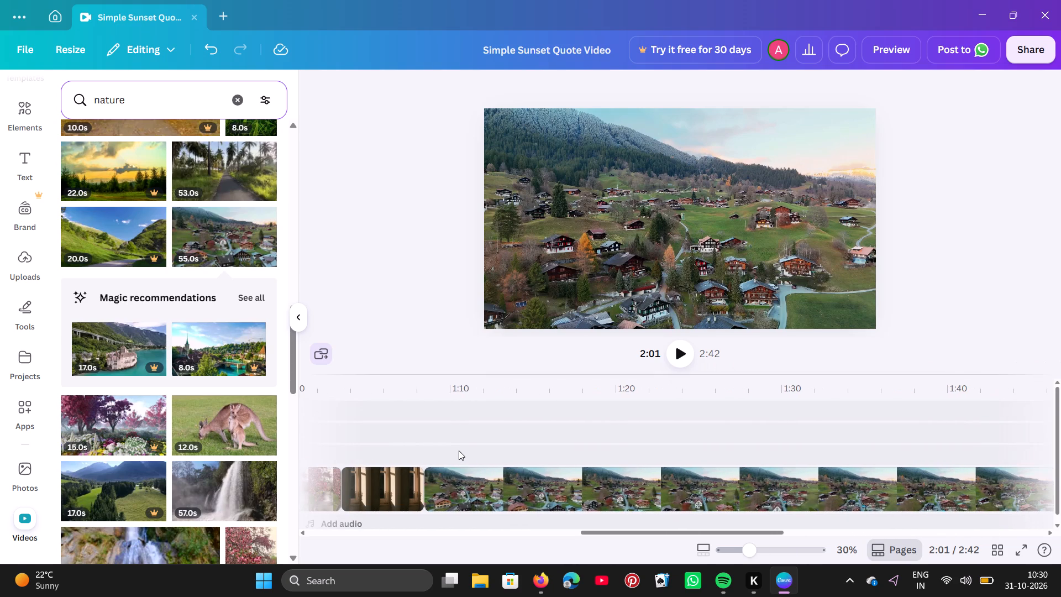
{"action": "left_click", "coordinate": [435, 442]}
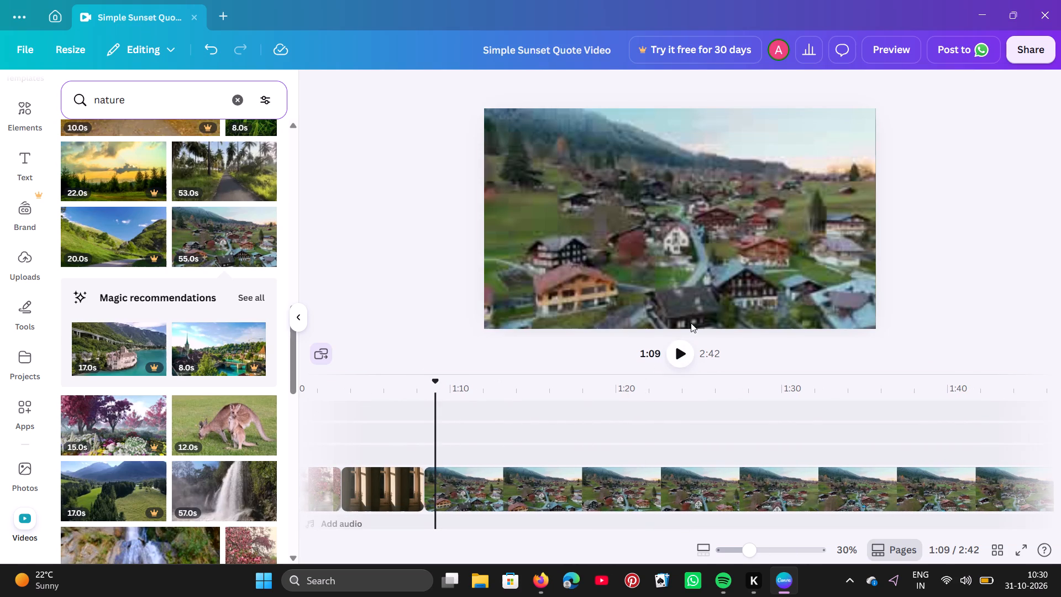
{"action": "left_click", "coordinate": [681, 349]}
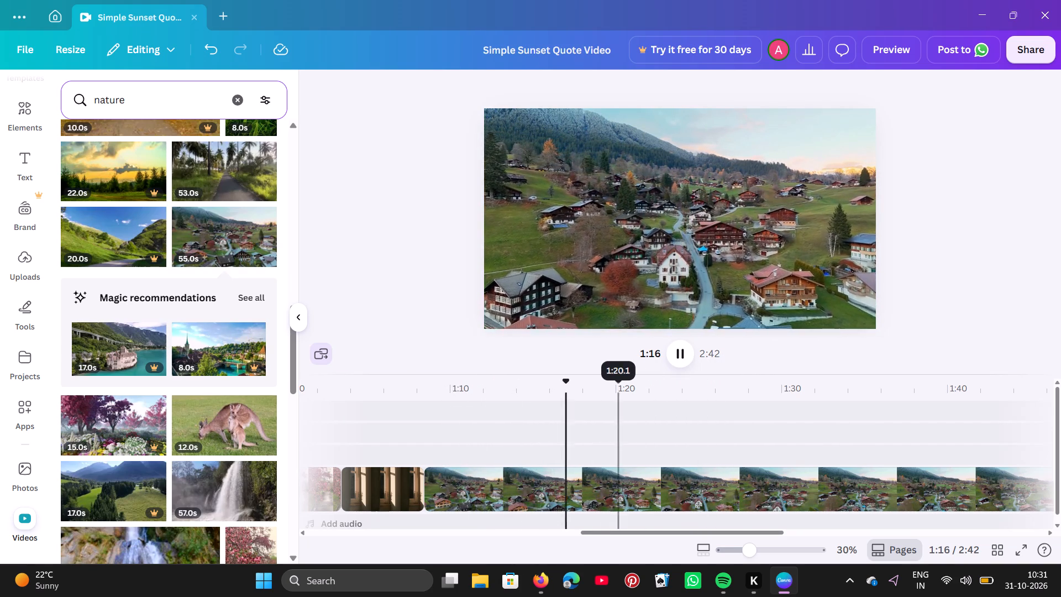
Insert the 1:00 stock video of a waterfall stream with green leaves from the nature results directly before the mountain village clip.
{"action": "scroll", "coordinate": [258, 372], "scroll_direction": "down", "scroll_amount": 3}
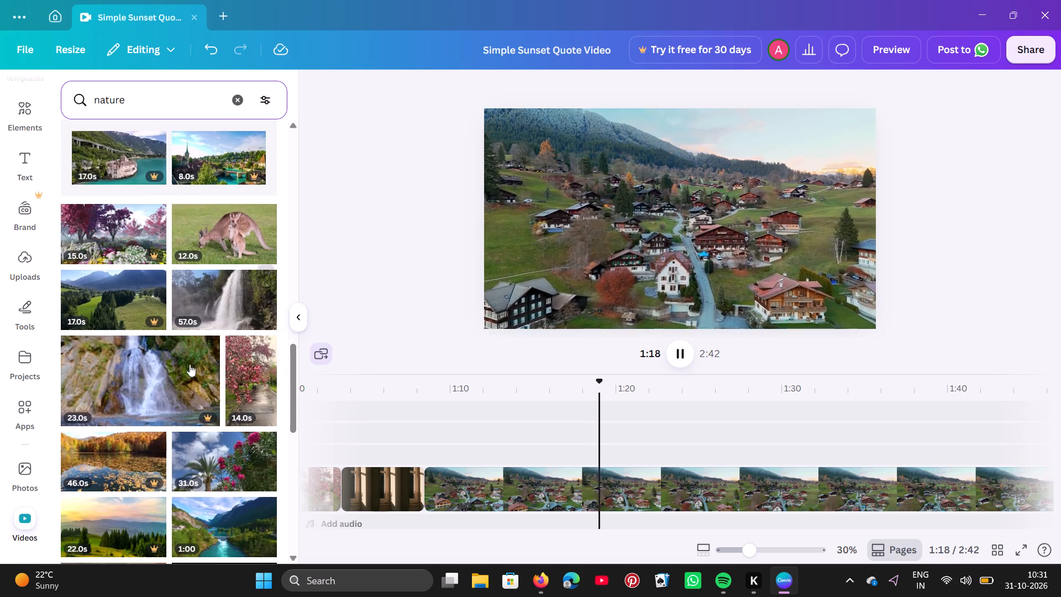
{"action": "scroll", "coordinate": [130, 407], "scroll_direction": "down", "scroll_amount": 5}
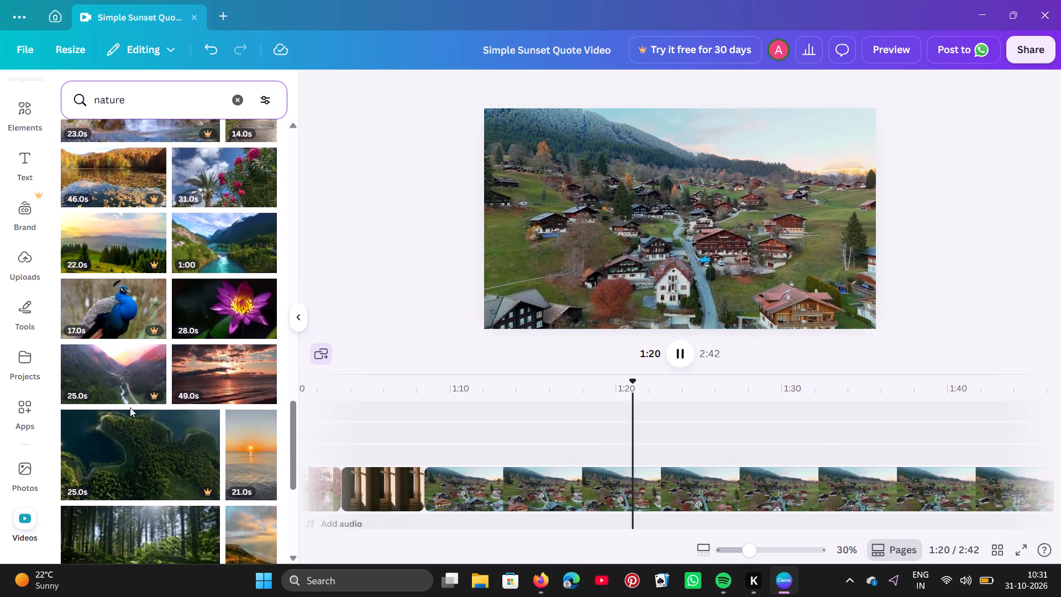
{"action": "scroll", "coordinate": [130, 407], "scroll_direction": "down", "scroll_amount": 4}
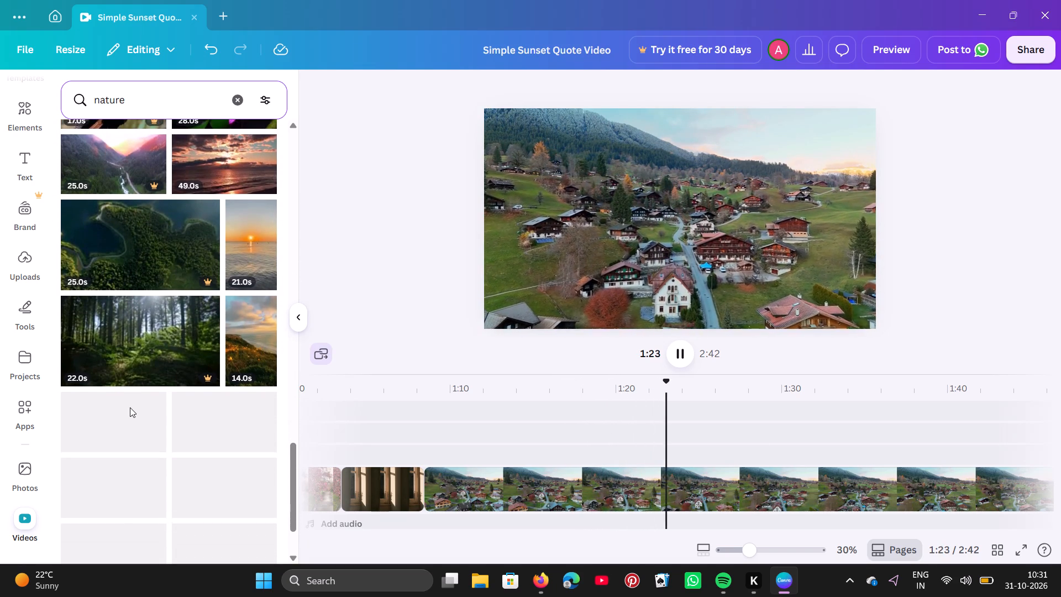
{"action": "scroll", "coordinate": [130, 407], "scroll_direction": "down", "scroll_amount": 1}
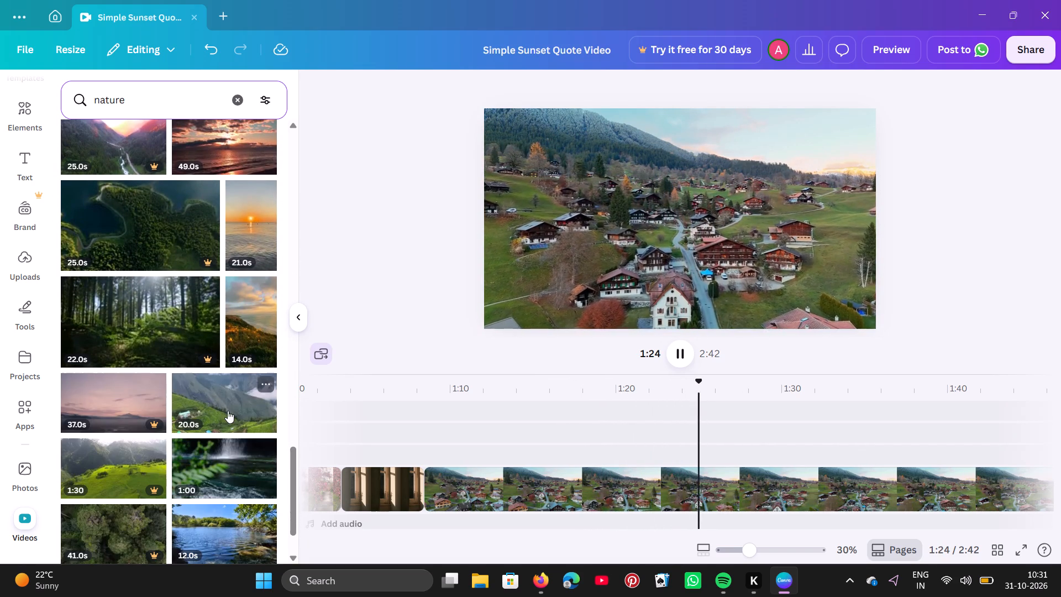
{"action": "scroll", "coordinate": [228, 411], "scroll_direction": "down", "scroll_amount": 2}
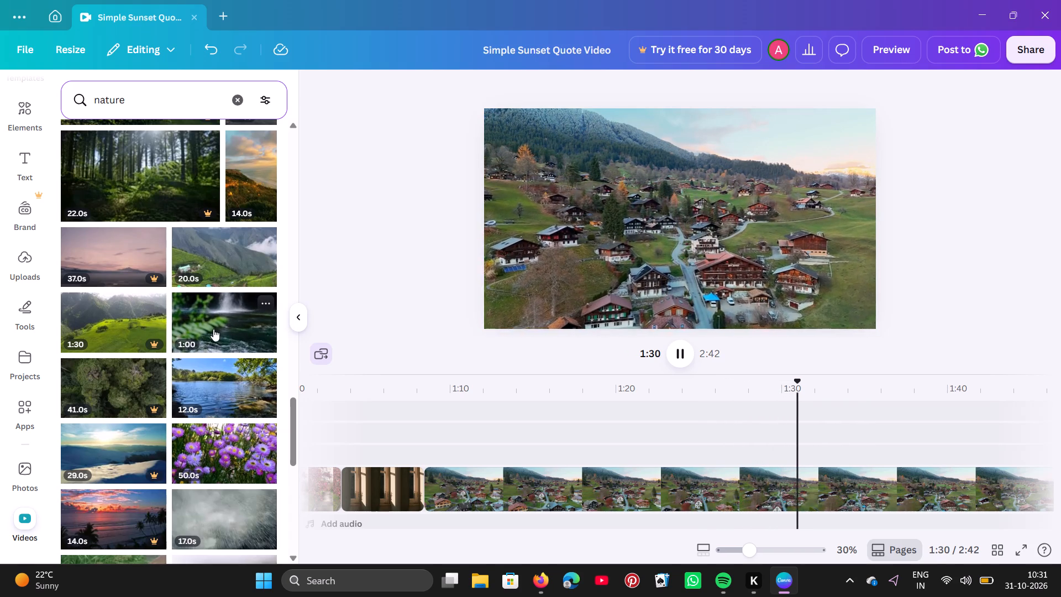
{"action": "left_click", "coordinate": [213, 329]}
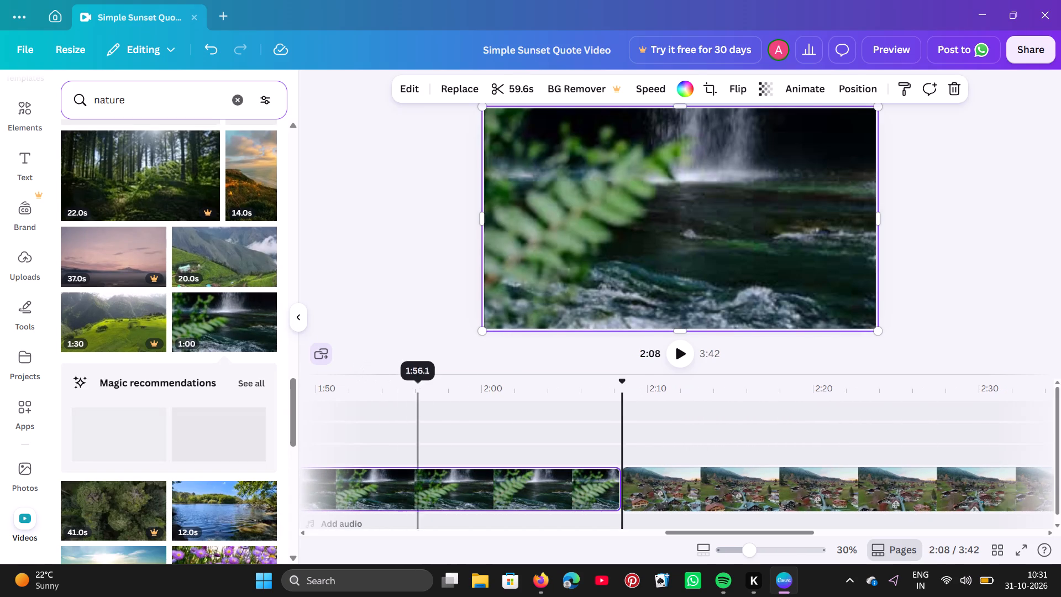
Play the video from the Nature intro onward to review the opening clips up to the dark autumn forest path photo.
{"action": "scroll", "coordinate": [508, 419], "scroll_direction": "right", "scroll_amount": 15}
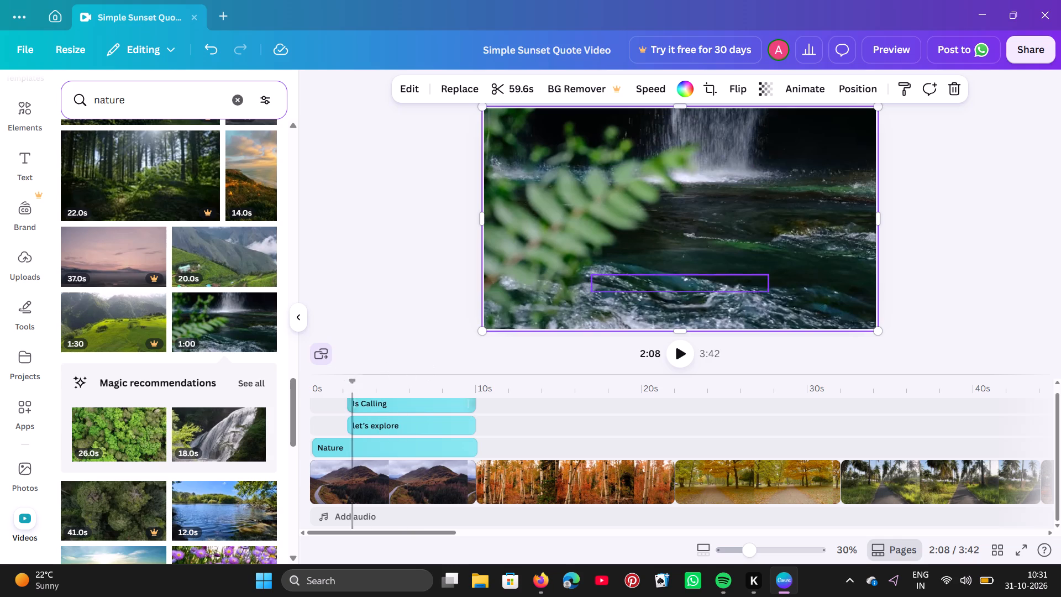
{"action": "left_click", "coordinate": [329, 390]}
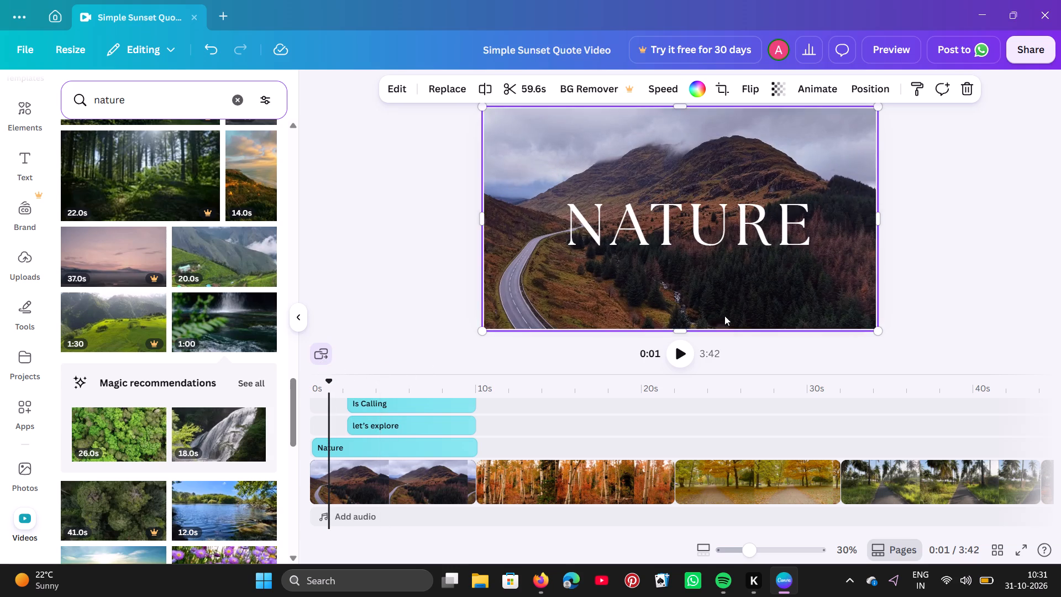
{"action": "left_click", "coordinate": [677, 354]}
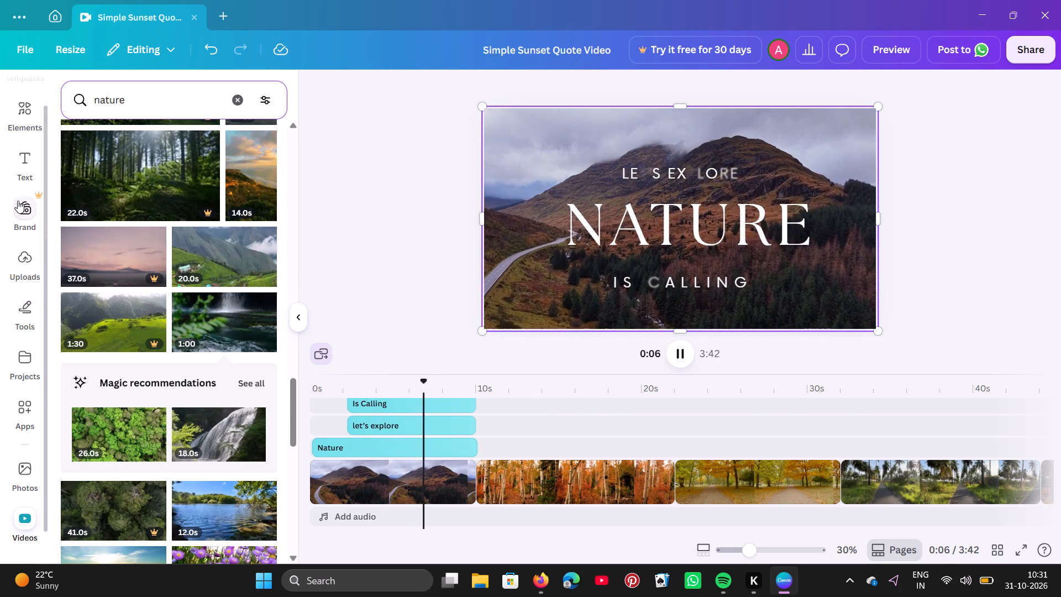
{"action": "scroll", "coordinate": [30, 292], "scroll_direction": "down", "scroll_amount": 3}
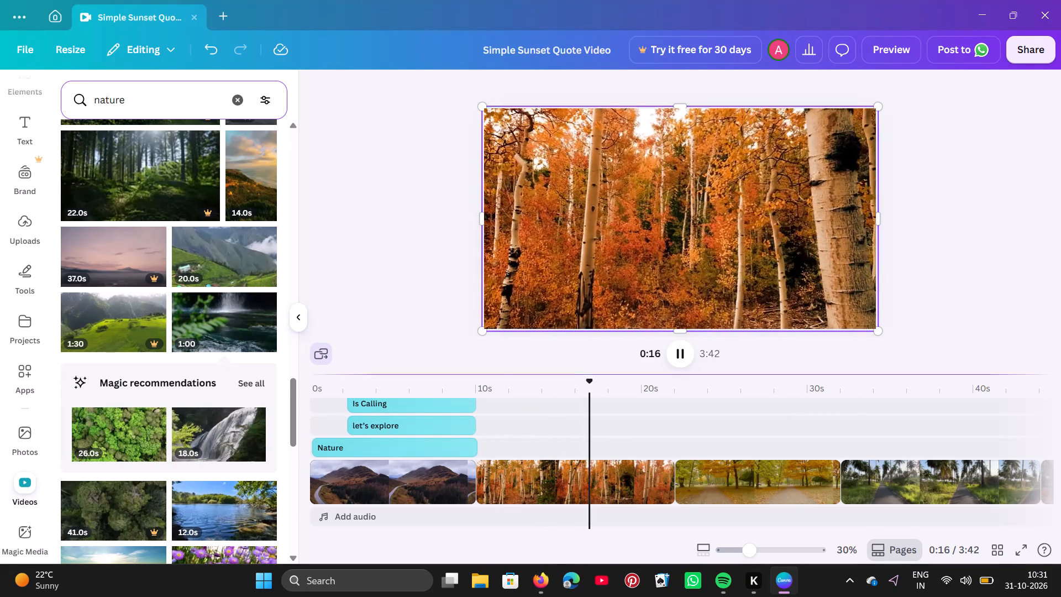
{"action": "scroll", "coordinate": [587, 423], "scroll_direction": "left", "scroll_amount": 3}
{"action": "scroll", "coordinate": [587, 423], "scroll_direction": "right", "scroll_amount": 1}
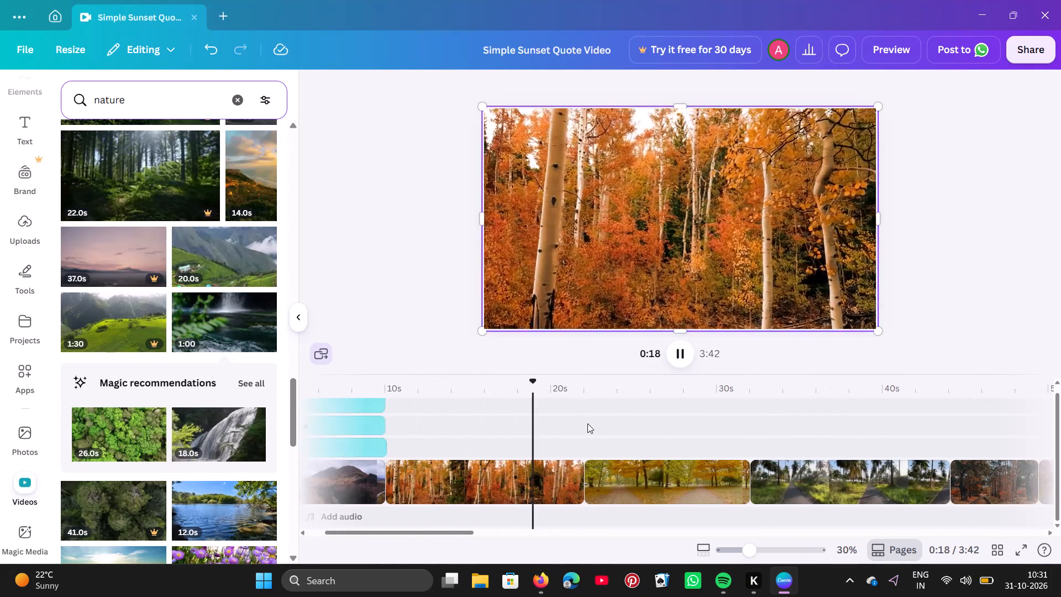
{"action": "scroll", "coordinate": [587, 423], "scroll_direction": "right", "scroll_amount": 1}
{"action": "scroll", "coordinate": [587, 423], "scroll_direction": "left", "scroll_amount": 1}
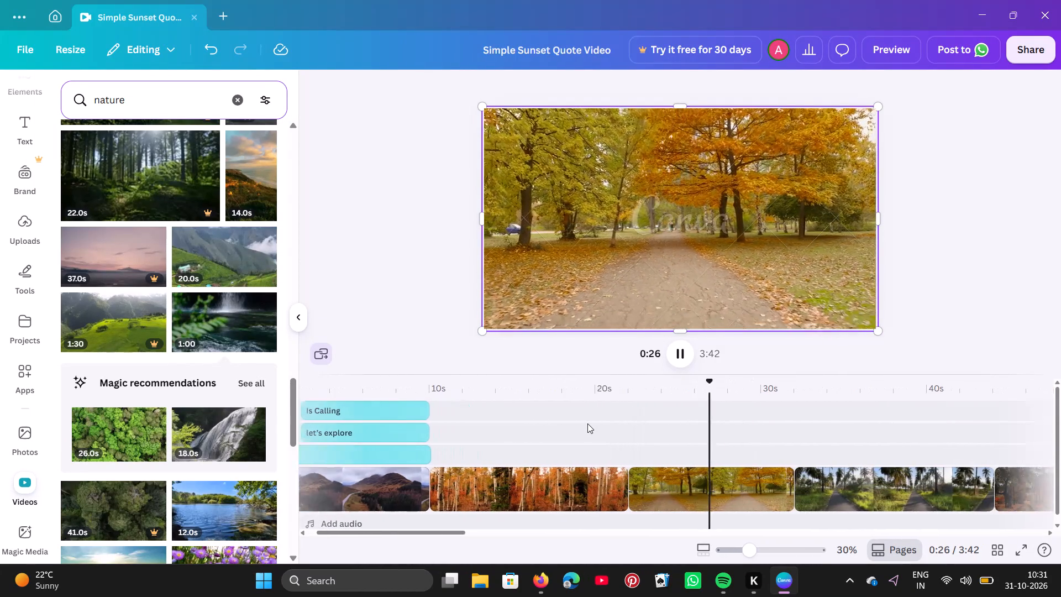
{"action": "scroll", "coordinate": [587, 423], "scroll_direction": "left", "scroll_amount": 1}
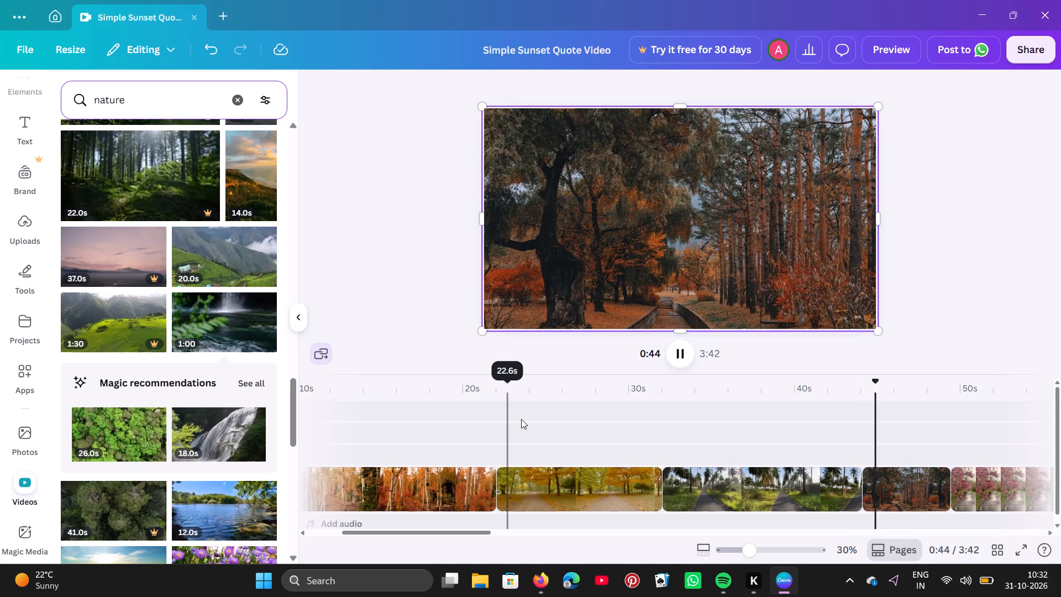
{"action": "scroll", "coordinate": [521, 419], "scroll_direction": "left", "scroll_amount": 1}
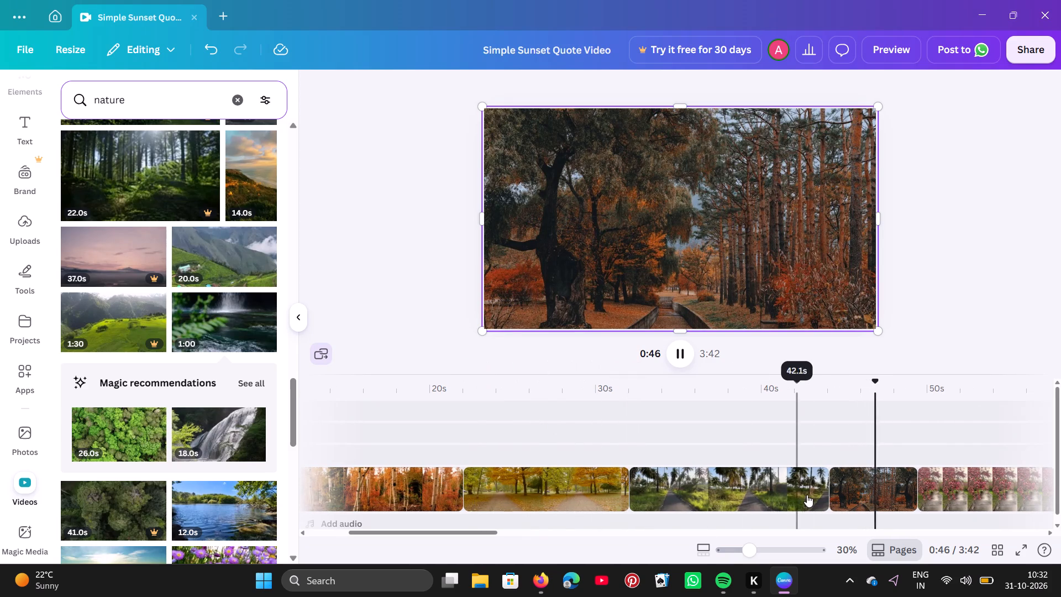
Delete the 5.3-second photo clip of the dark autumn forest path that precedes the pink blossom clip.
{"action": "left_click", "coordinate": [853, 492]}
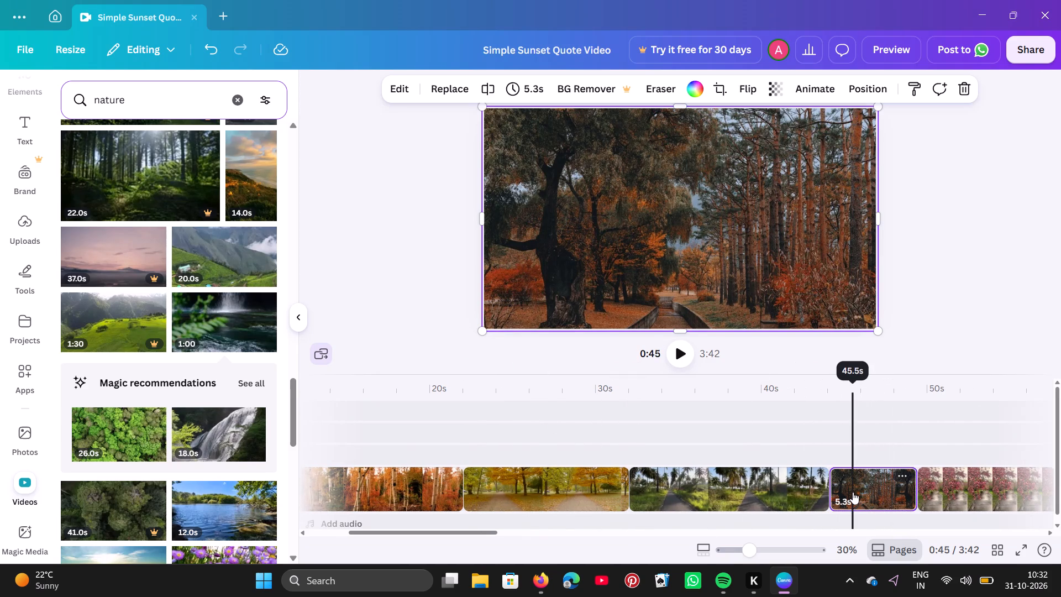
{"action": "key", "text": "BackSpace"}
Play the pink blossom clip from its start, and delete the 5-second photo clip of the sunlit window frame that follows it.
{"action": "scroll", "coordinate": [836, 496], "scroll_direction": "left", "scroll_amount": 1}
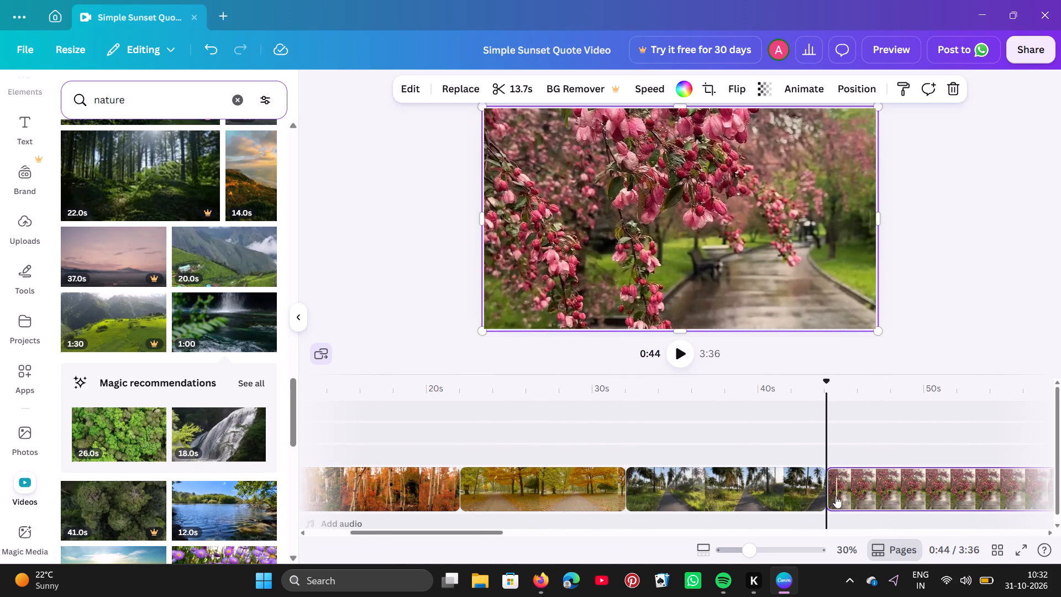
{"action": "scroll", "coordinate": [836, 496], "scroll_direction": "left", "scroll_amount": 2}
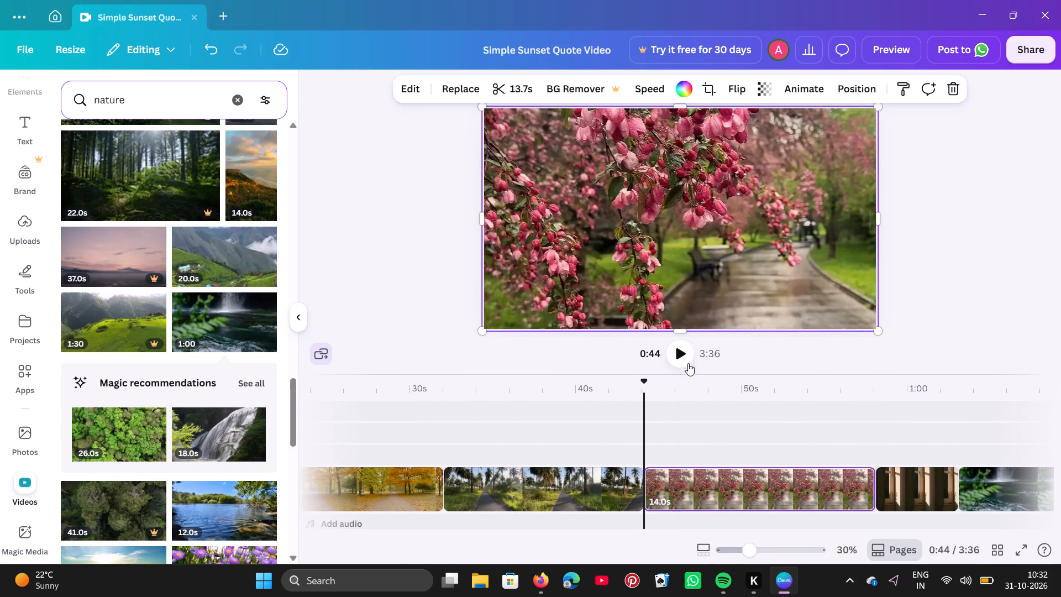
{"action": "left_click", "coordinate": [681, 345]}
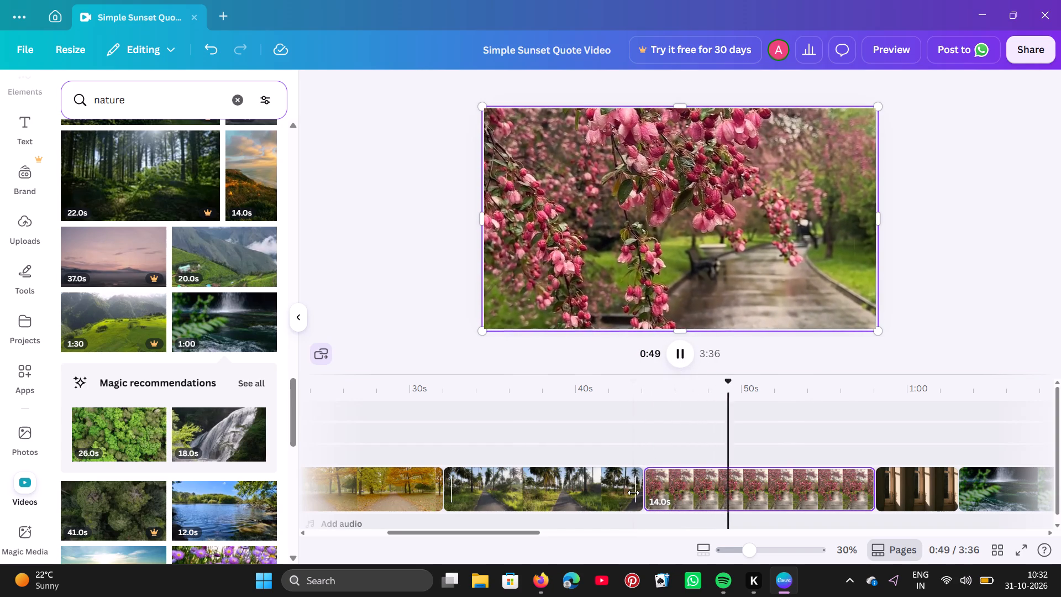
{"action": "scroll", "coordinate": [633, 493], "scroll_direction": "left", "scroll_amount": 1}
{"action": "left_click", "coordinate": [815, 463]}
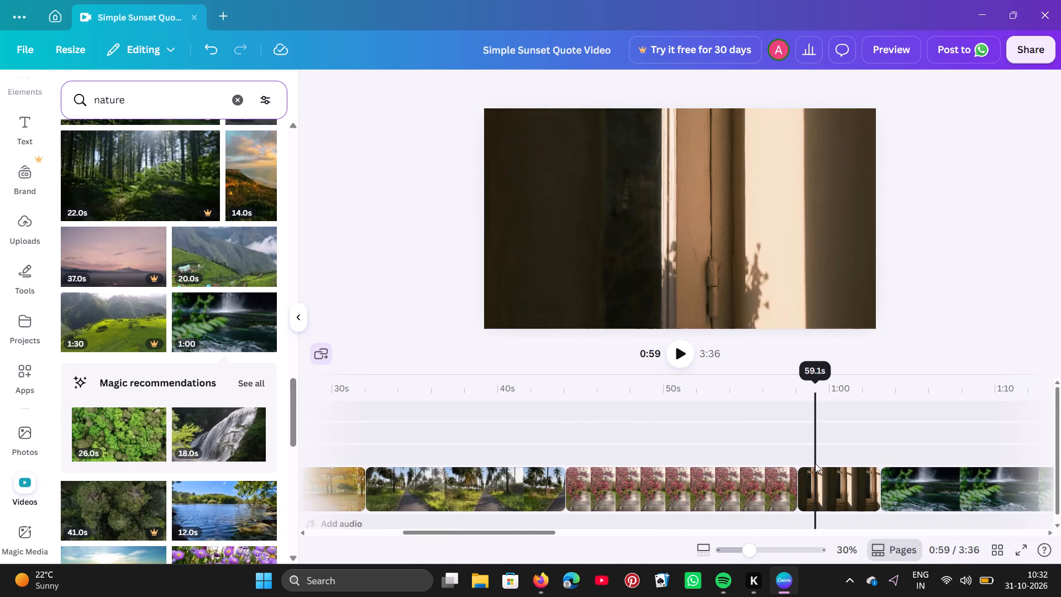
{"action": "left_click", "coordinate": [818, 476]}
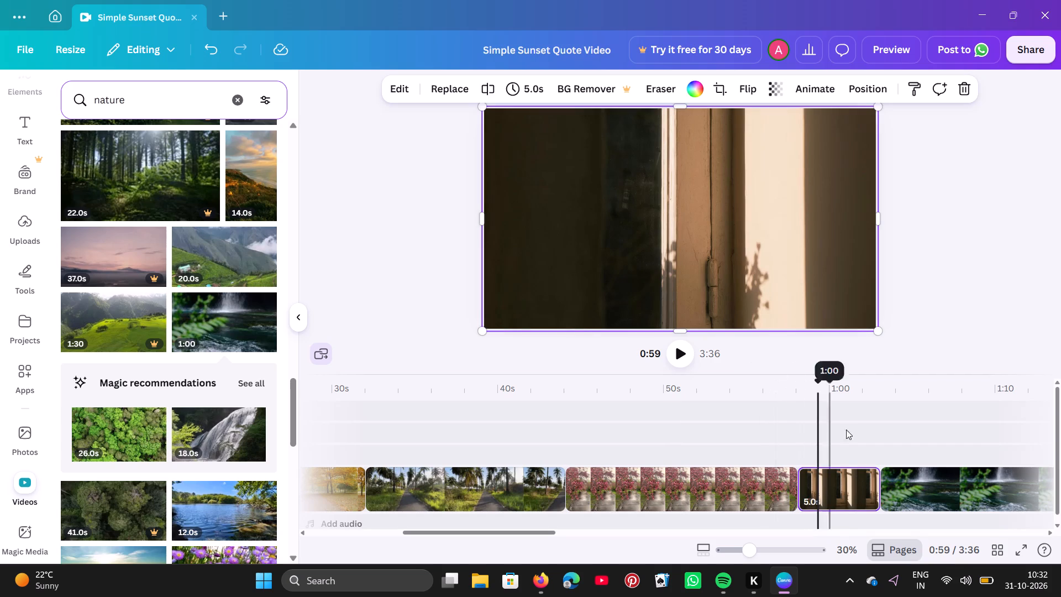
{"action": "key", "text": "BackSpace"}
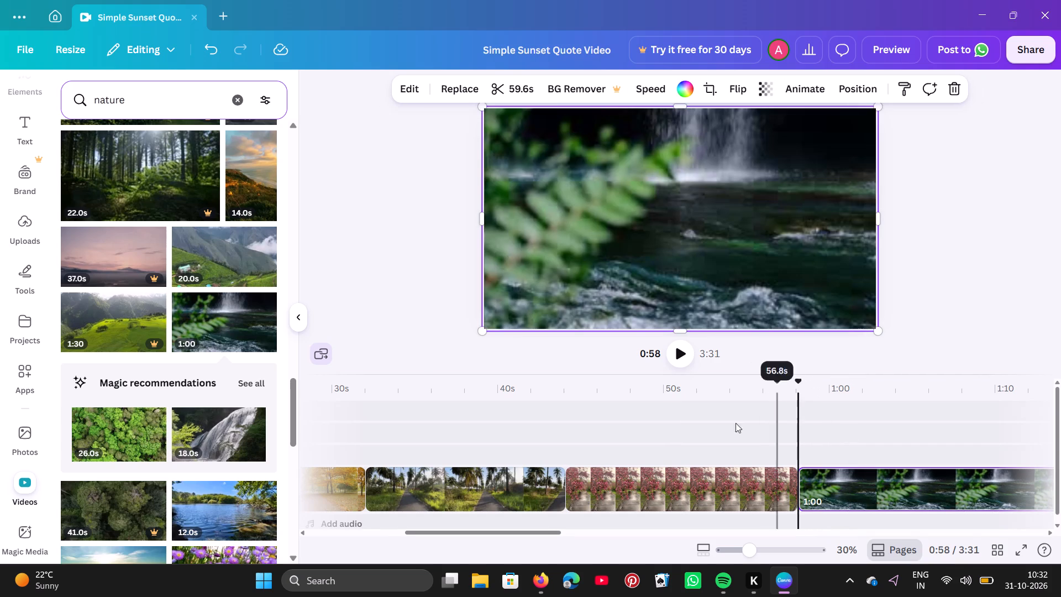
Play the waterfall stream clip from its start and review its length up to the mountain village clip.
{"action": "left_click", "coordinate": [684, 357]}
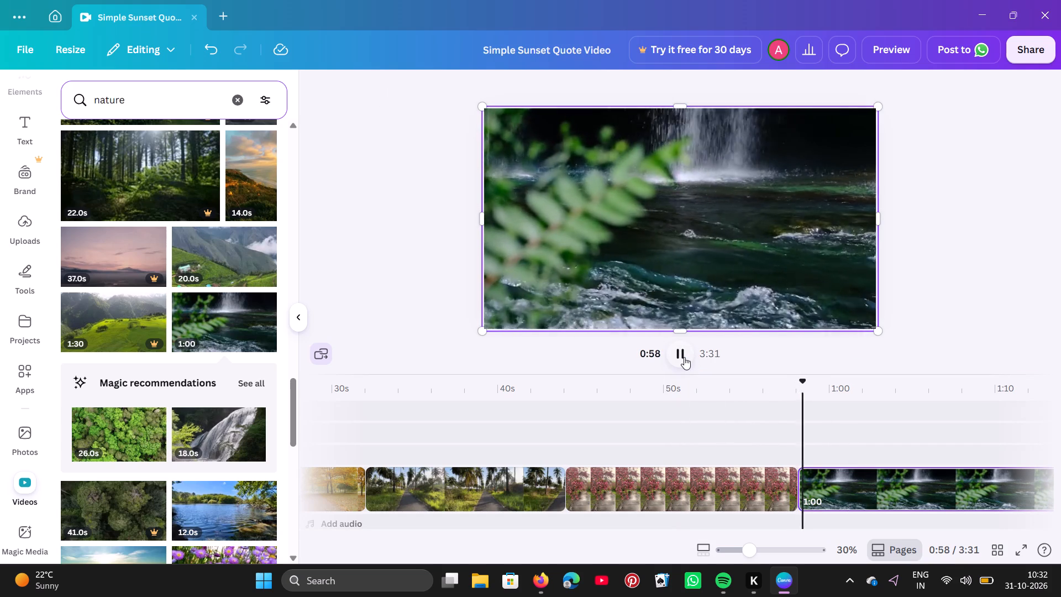
{"action": "scroll", "coordinate": [703, 455], "scroll_direction": "left", "scroll_amount": 1}
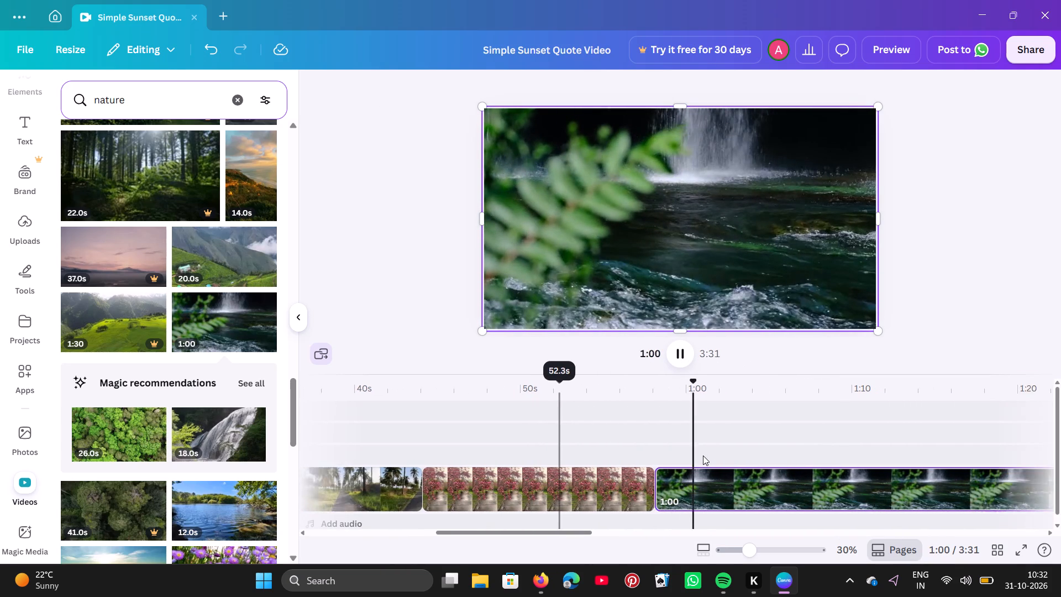
{"action": "scroll", "coordinate": [703, 455], "scroll_direction": "left", "scroll_amount": 2}
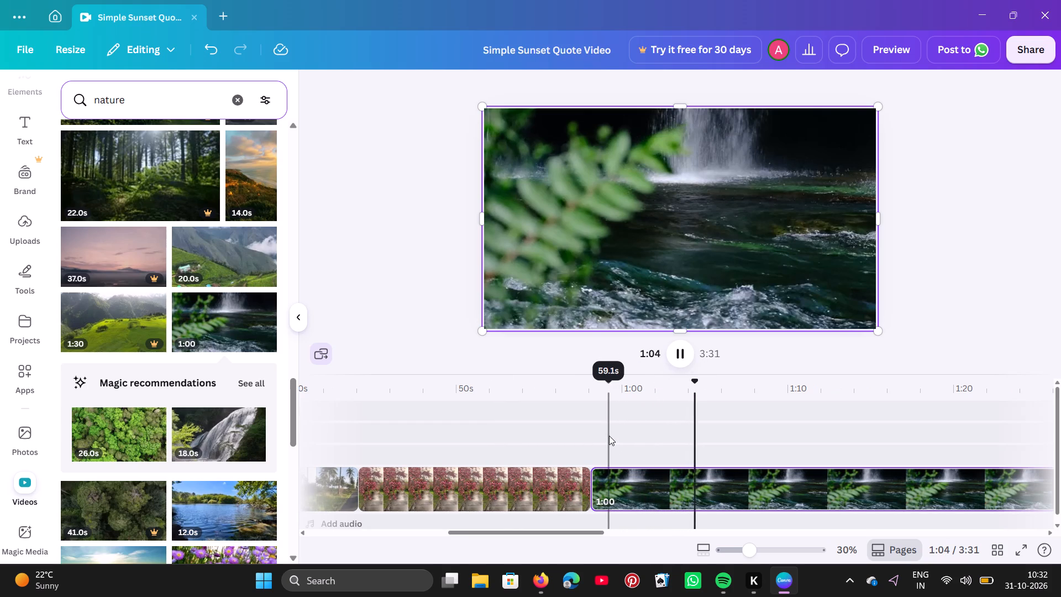
{"action": "left_click", "coordinate": [602, 419]}
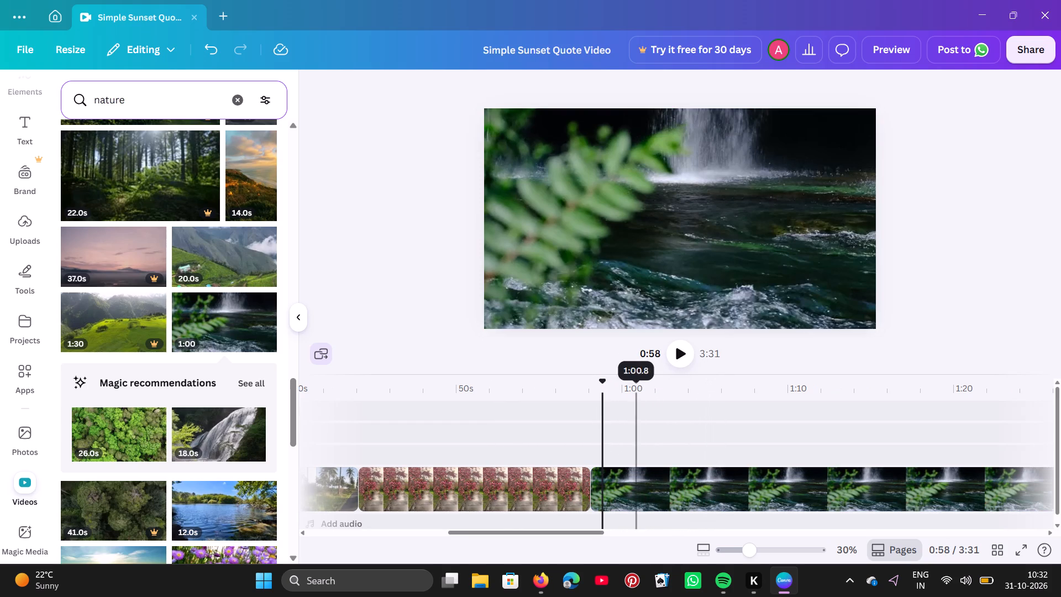
{"action": "left_click", "coordinate": [685, 353]}
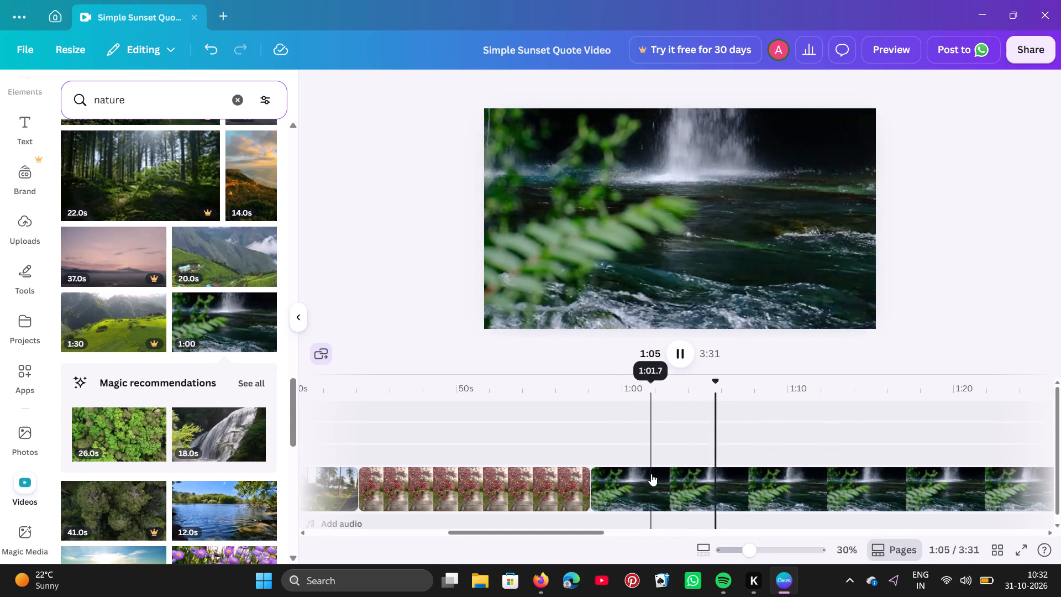
{"action": "scroll", "coordinate": [651, 474], "scroll_direction": "left", "scroll_amount": 4}
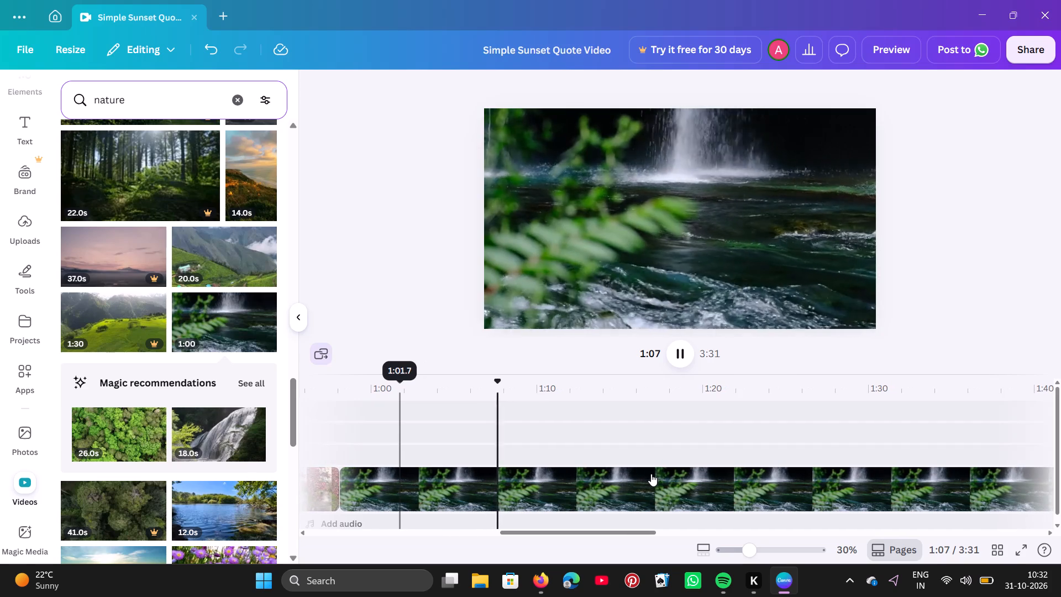
{"action": "scroll", "coordinate": [651, 474], "scroll_direction": "left", "scroll_amount": 1}
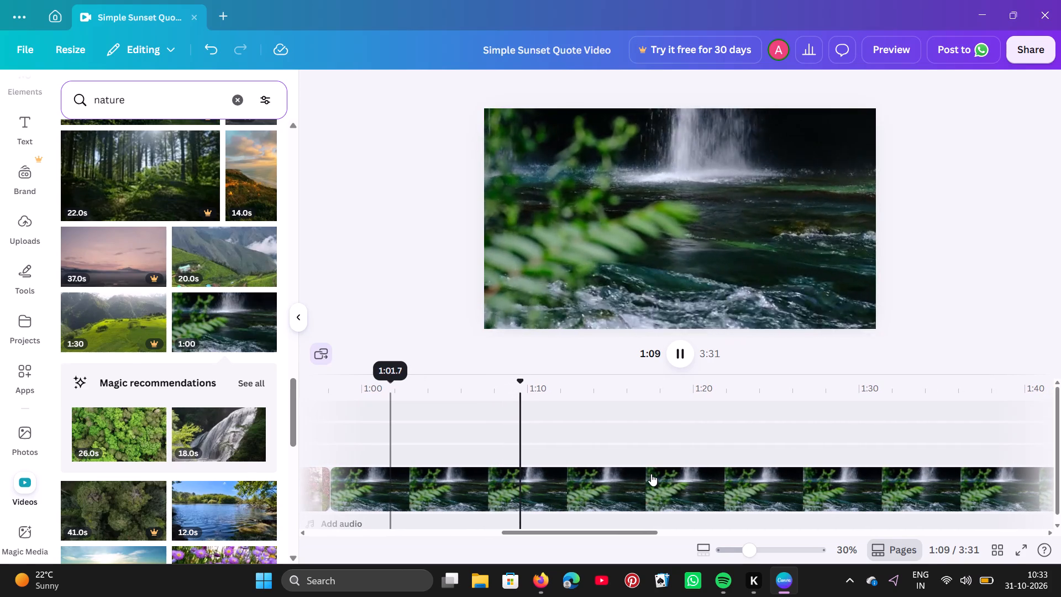
{"action": "scroll", "coordinate": [651, 474], "scroll_direction": "left", "scroll_amount": 2}
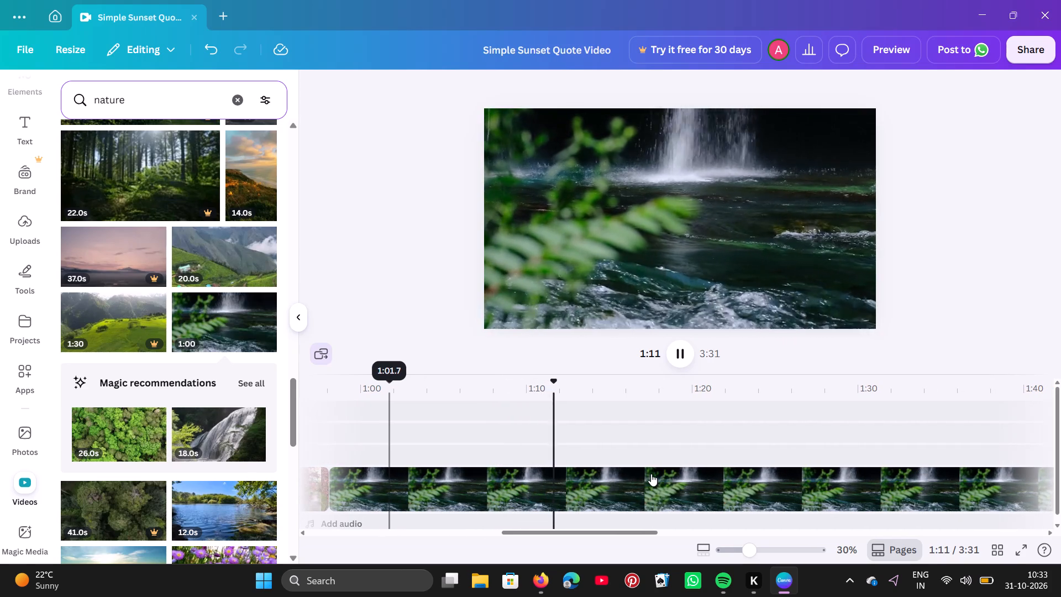
{"action": "scroll", "coordinate": [651, 474], "scroll_direction": "left", "scroll_amount": 2}
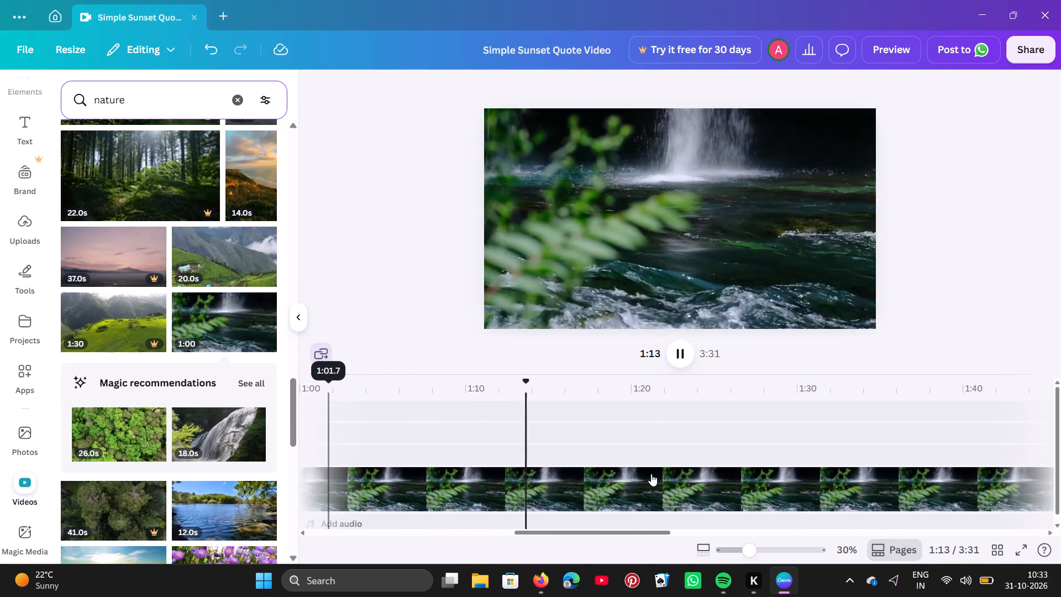
{"action": "scroll", "coordinate": [651, 474], "scroll_direction": "left", "scroll_amount": 5}
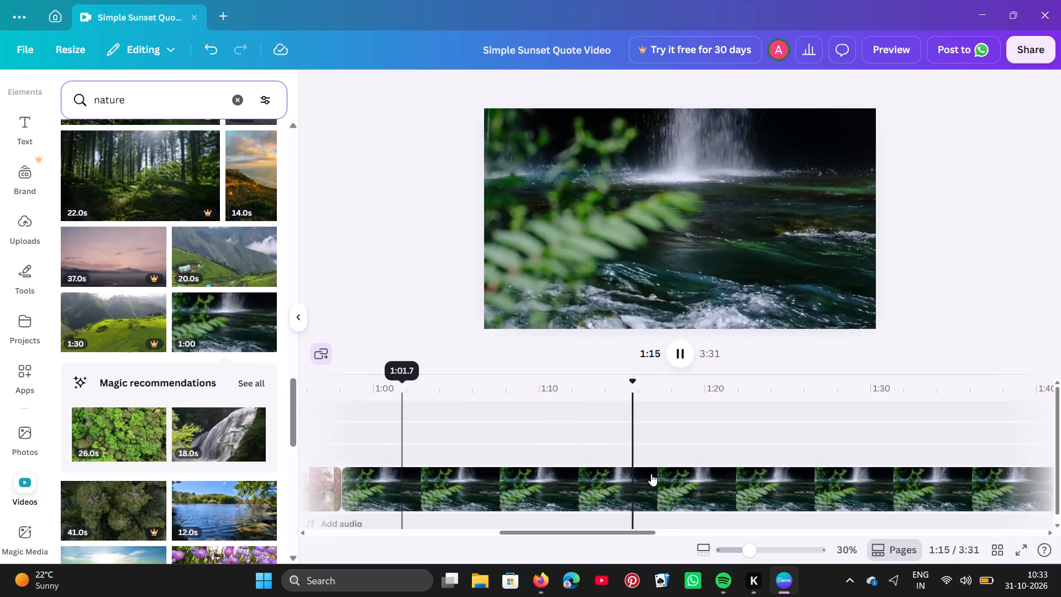
{"action": "scroll", "coordinate": [651, 474], "scroll_direction": "left", "scroll_amount": 9}
{"action": "scroll", "coordinate": [651, 474], "scroll_direction": "down", "scroll_amount": 1}
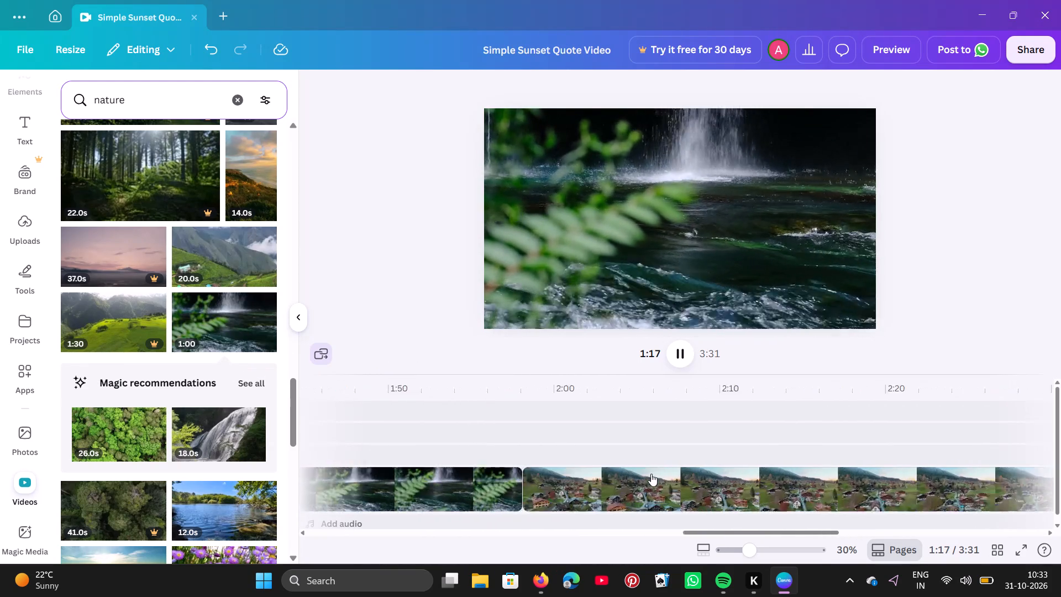
{"action": "scroll", "coordinate": [651, 474], "scroll_direction": "down", "scroll_amount": 1}
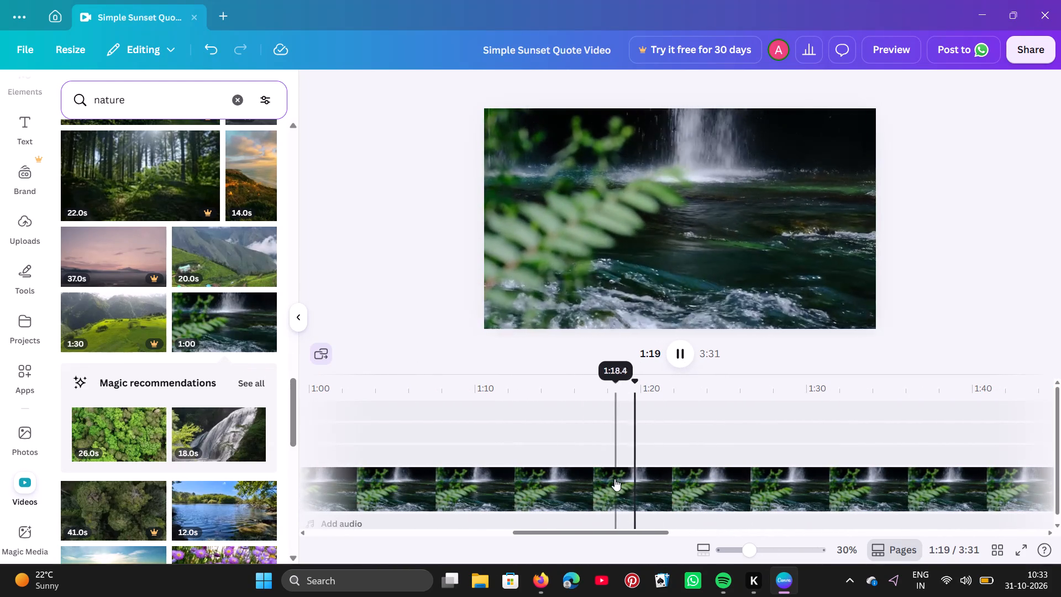
Trim the end of the waterfall stream clip so it lasts 9.7 seconds.
{"action": "left_click", "coordinate": [614, 479]}
{"action": "scroll", "coordinate": [707, 482], "scroll_direction": "left", "scroll_amount": 2}
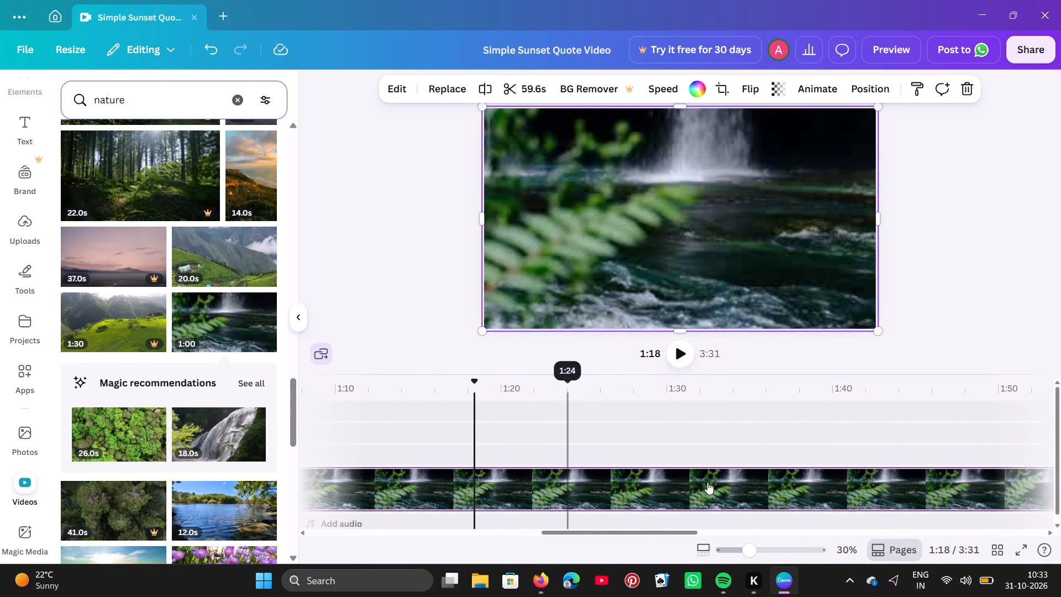
{"action": "scroll", "coordinate": [707, 482], "scroll_direction": "left", "scroll_amount": 3}
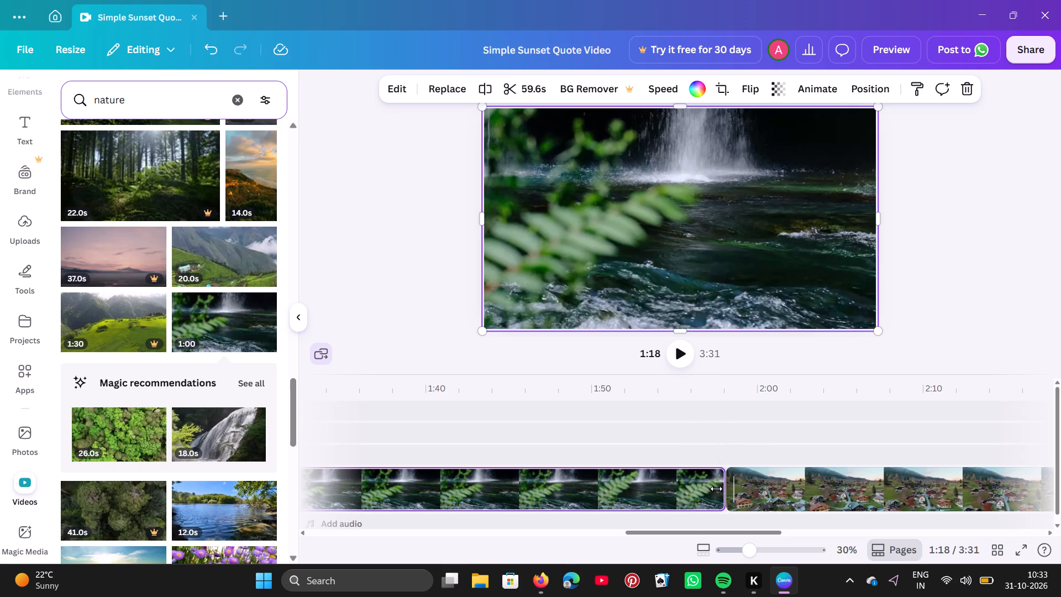
{"action": "left_click_drag", "start_coordinate": [717, 488], "coordinate": [346, 514]}
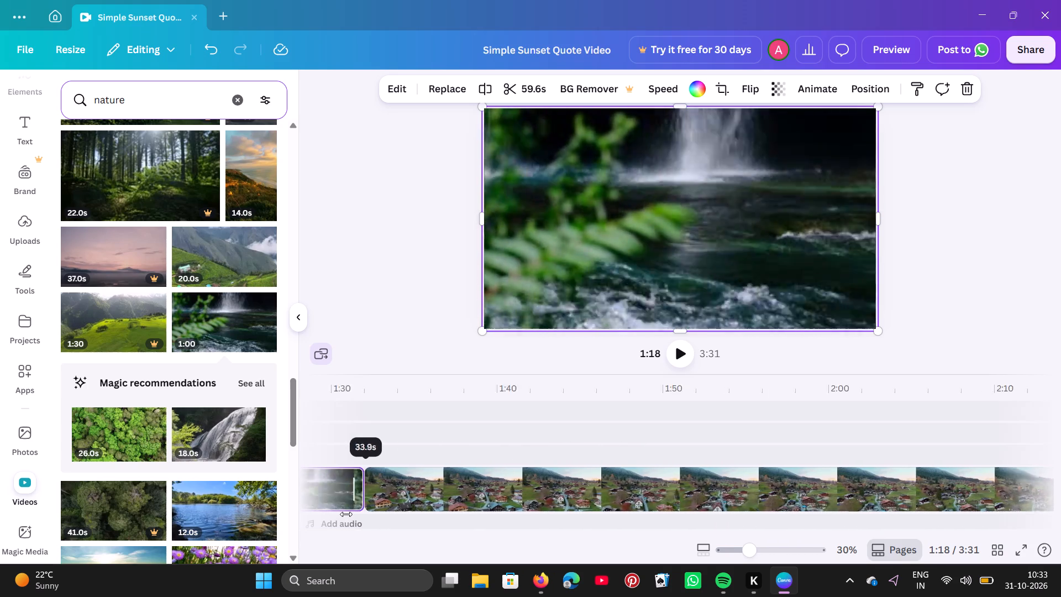
{"action": "left_click_drag", "start_coordinate": [346, 514], "coordinate": [348, 516]}
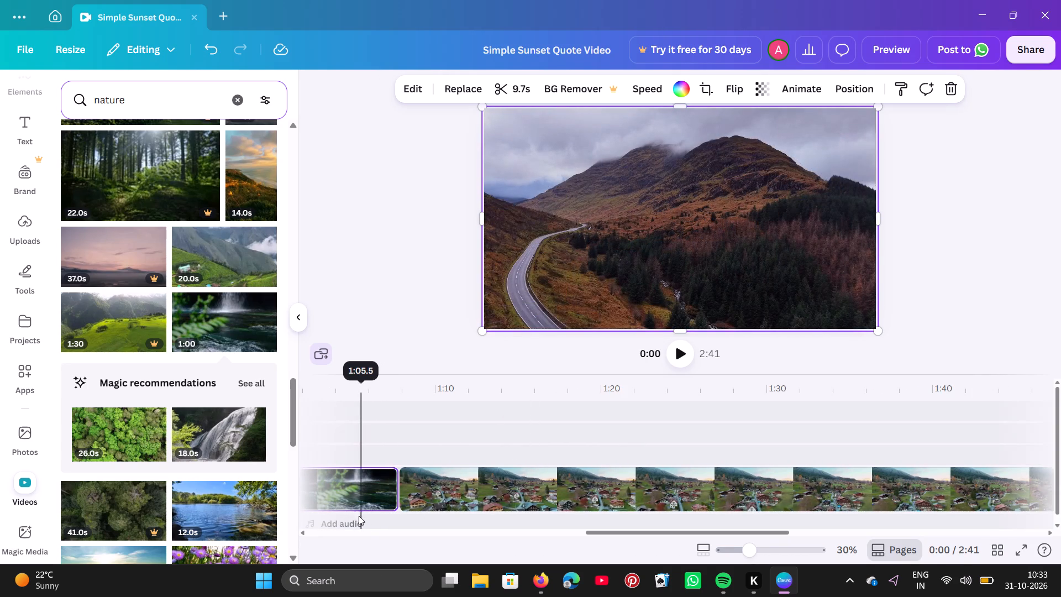
Replay the trimmed waterfall stream clip from its start at about 0:58 to check it.
{"action": "scroll", "coordinate": [411, 498], "scroll_direction": "right", "scroll_amount": 1}
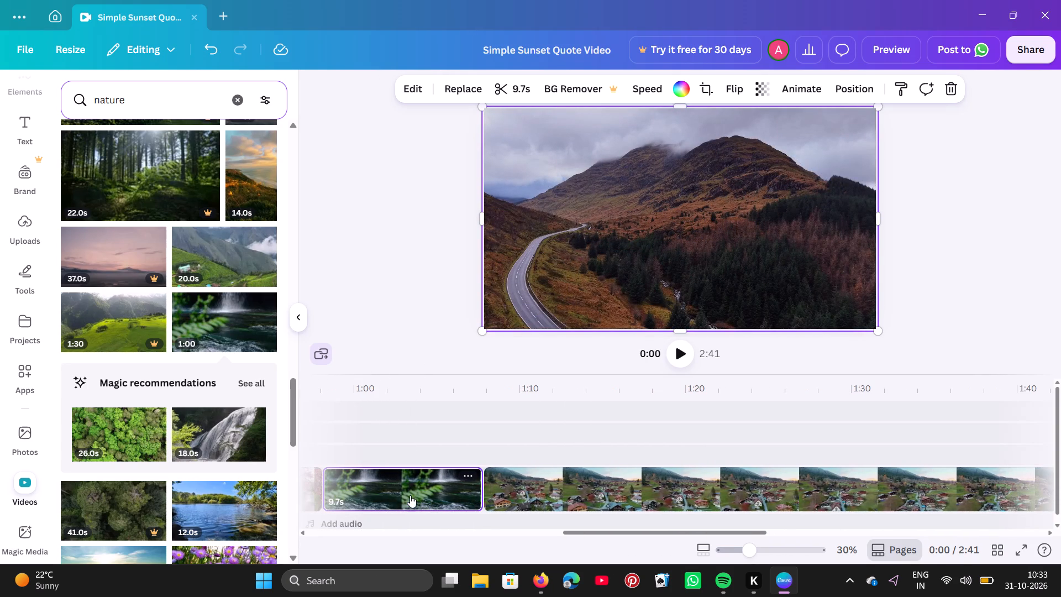
{"action": "left_click", "coordinate": [372, 447]}
{"action": "left_click", "coordinate": [325, 435]}
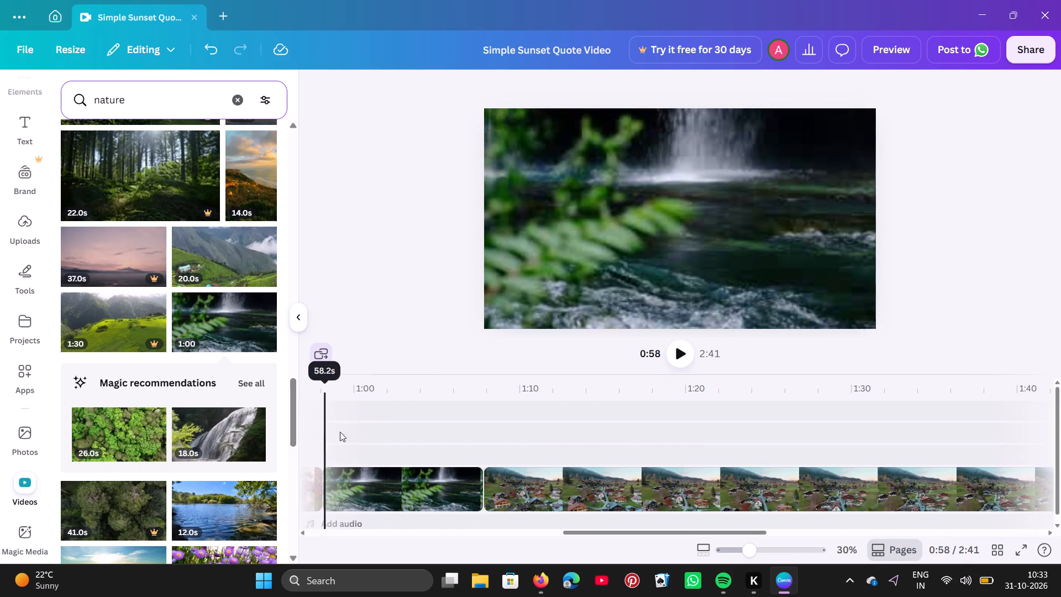
{"action": "left_click", "coordinate": [674, 353]}
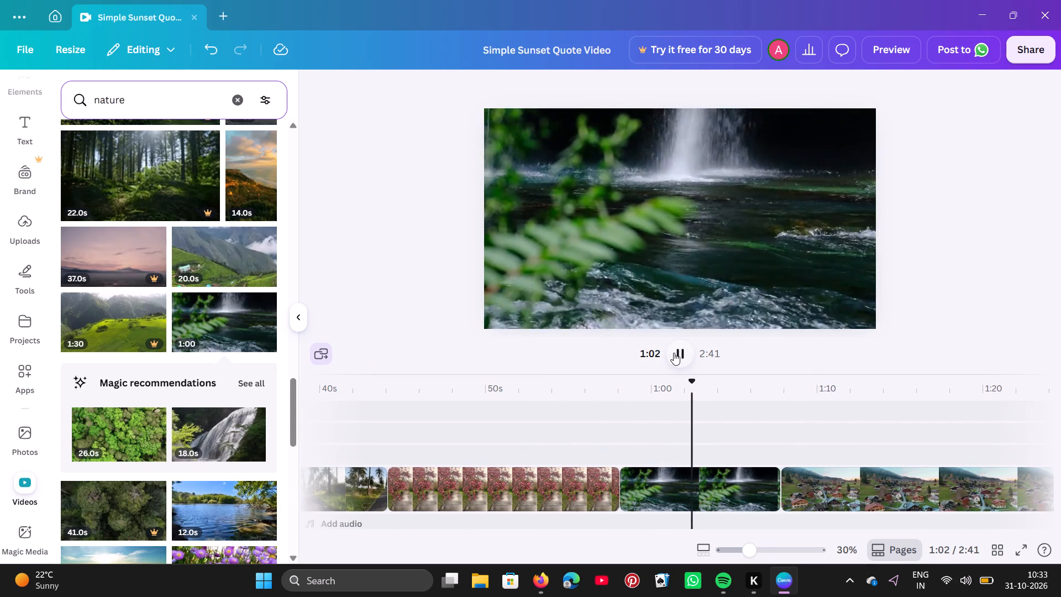
{"action": "left_click", "coordinate": [698, 243]}
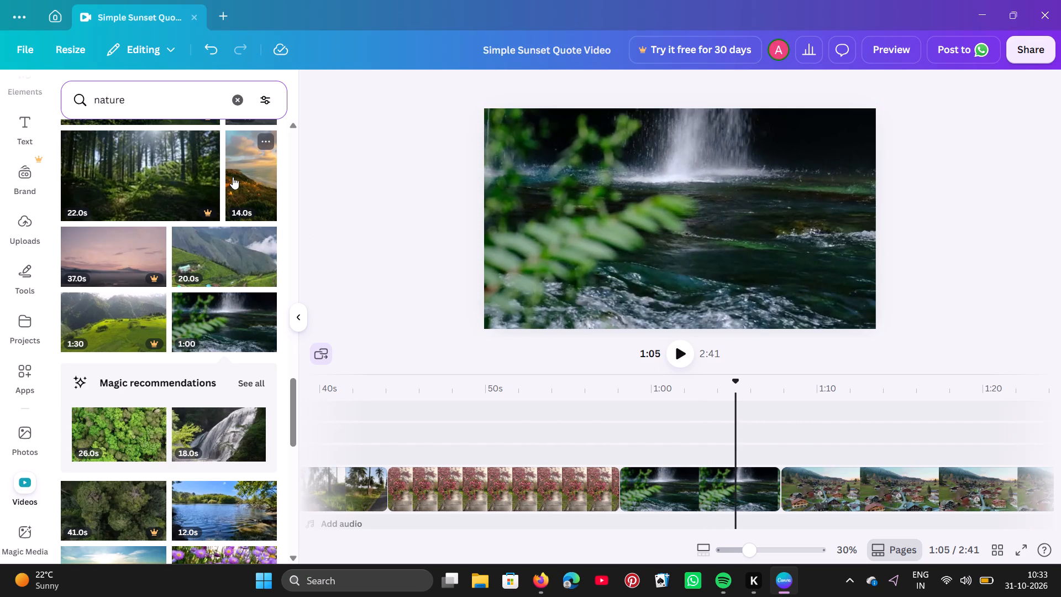
Insert the 18-second recommended stock video of a rocky waterfall with yellow-green leaves between the waterfall stream and mountain village clips.
{"action": "scroll", "coordinate": [124, 314], "scroll_direction": "down", "scroll_amount": 2}
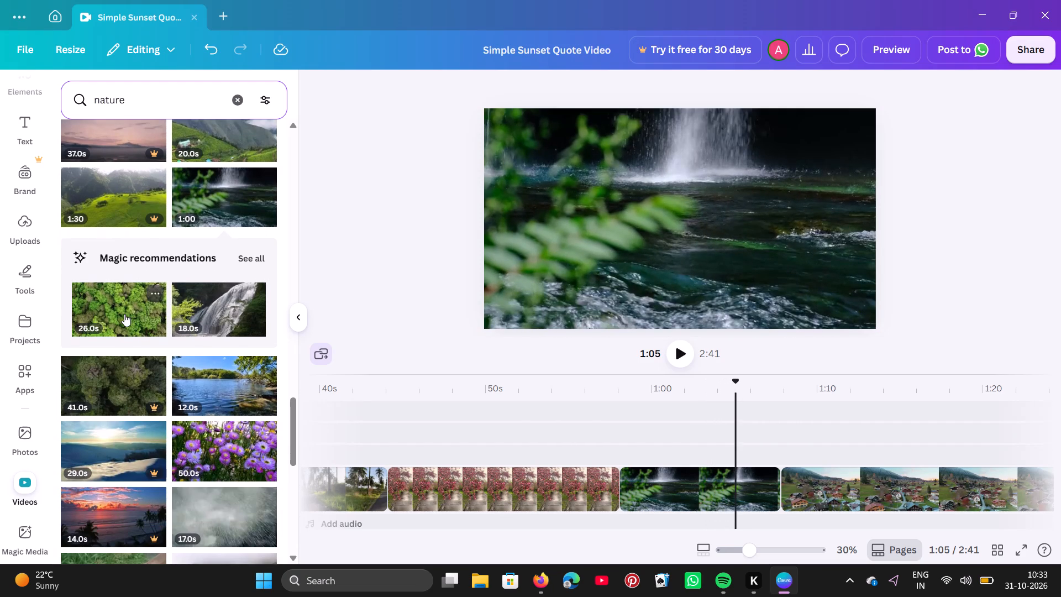
{"action": "left_click", "coordinate": [244, 312]}
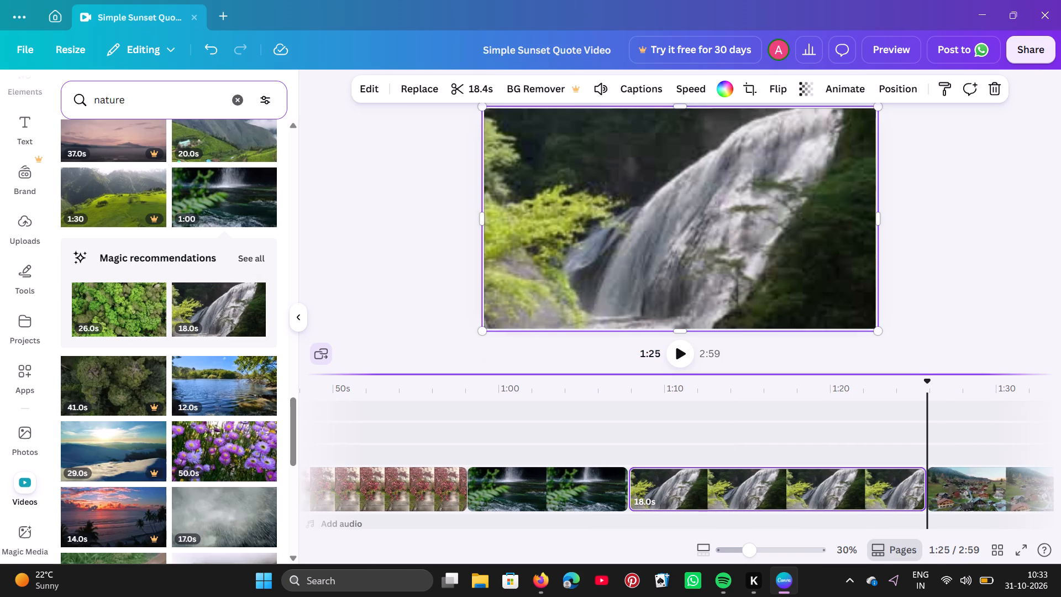
{"action": "left_click", "coordinate": [559, 373]}
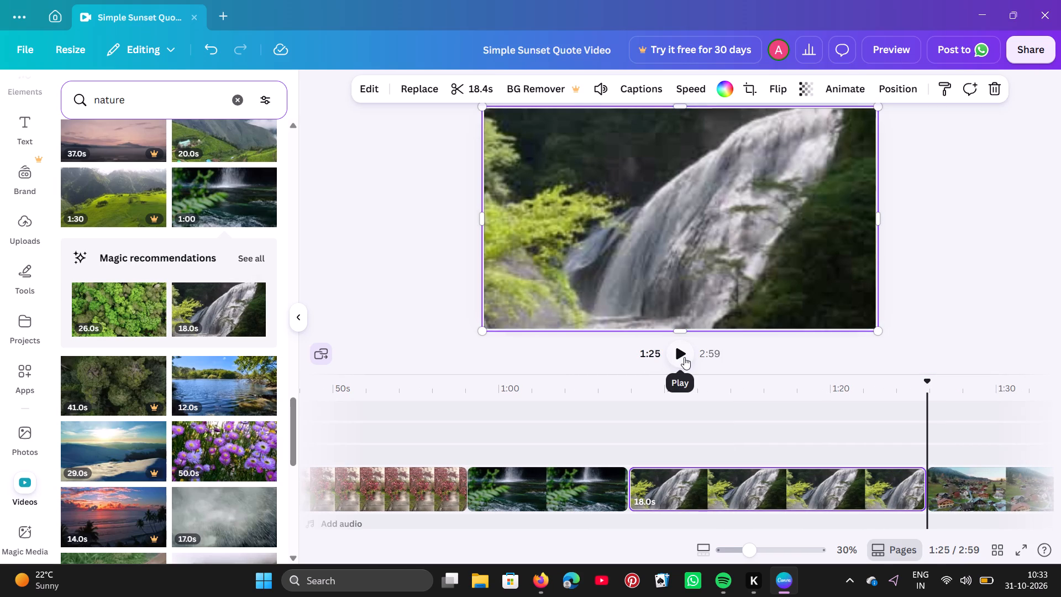
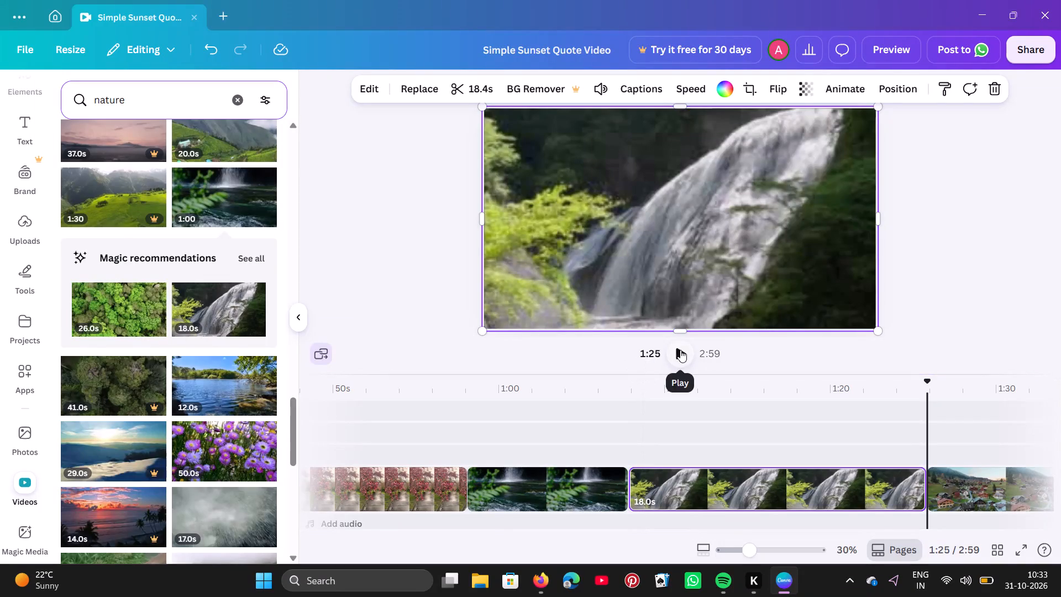
Play the newly inserted rocky waterfall clip from near its start at about 1:08 to review it.
{"action": "left_click", "coordinate": [680, 350]}
{"action": "left_click", "coordinate": [646, 379]}
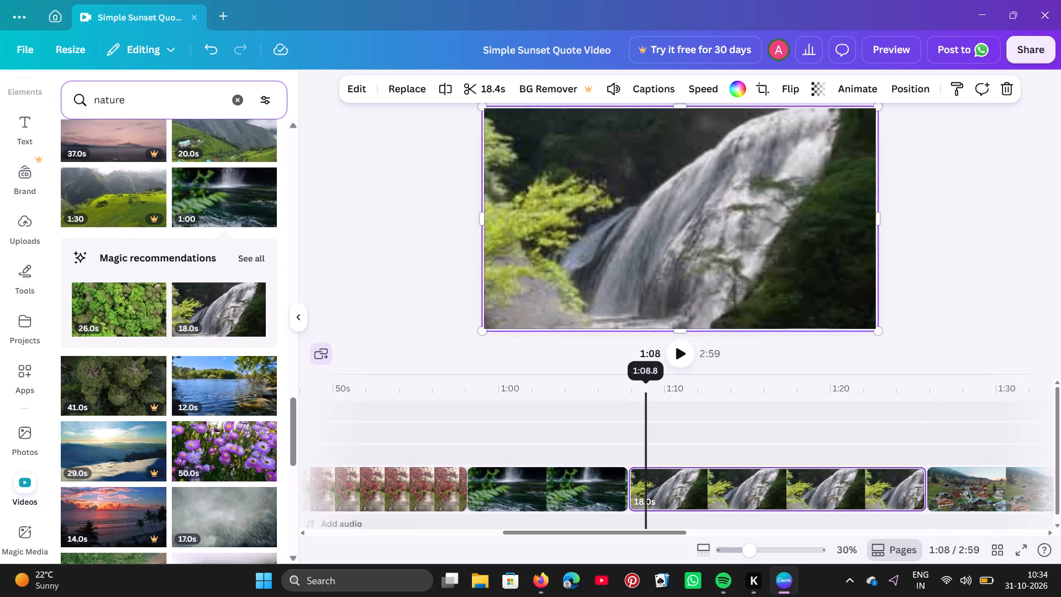
{"action": "left_click", "coordinate": [679, 354]}
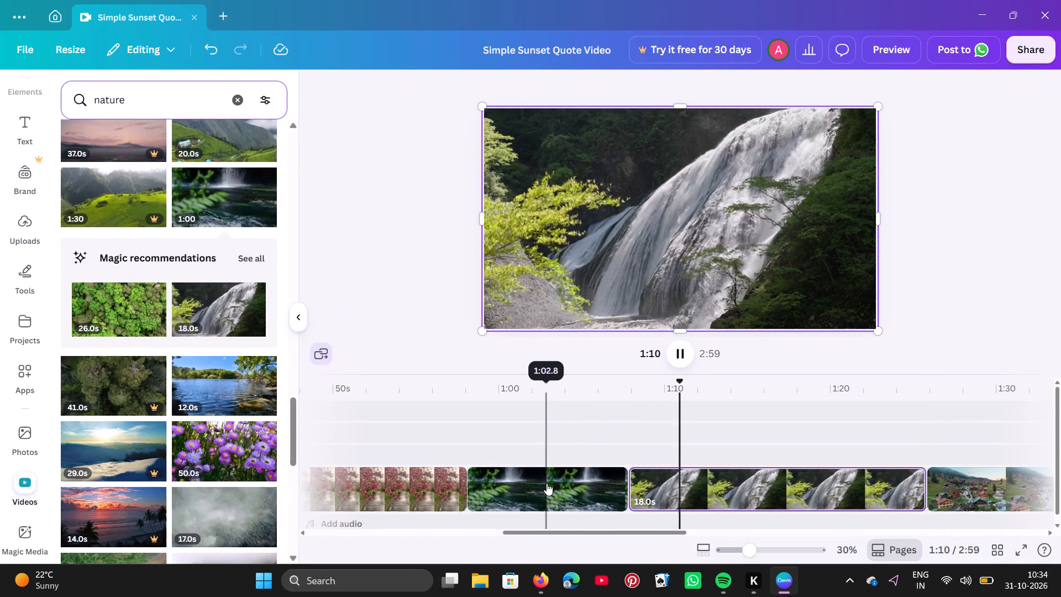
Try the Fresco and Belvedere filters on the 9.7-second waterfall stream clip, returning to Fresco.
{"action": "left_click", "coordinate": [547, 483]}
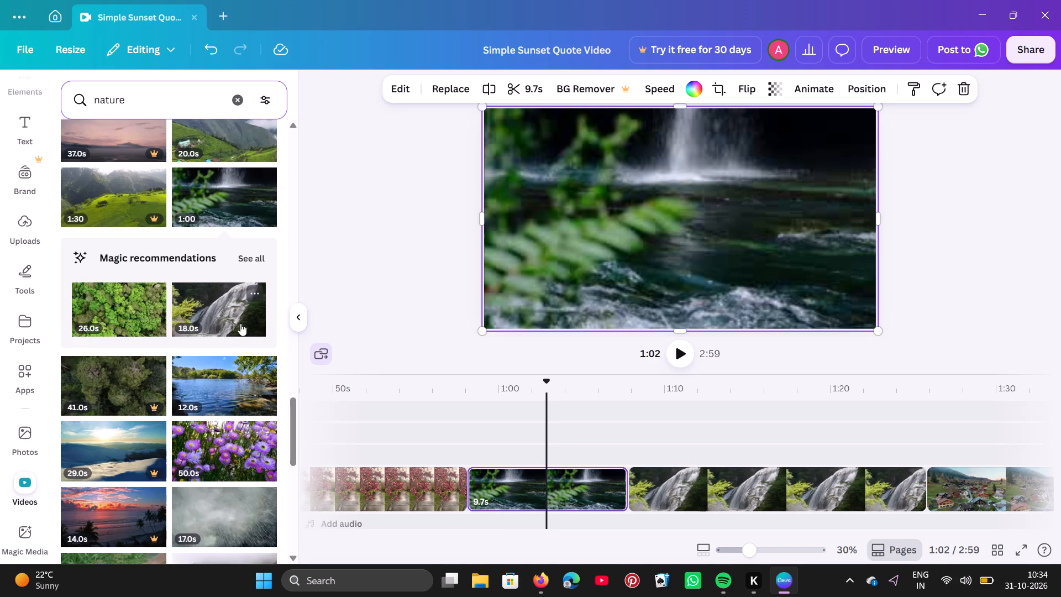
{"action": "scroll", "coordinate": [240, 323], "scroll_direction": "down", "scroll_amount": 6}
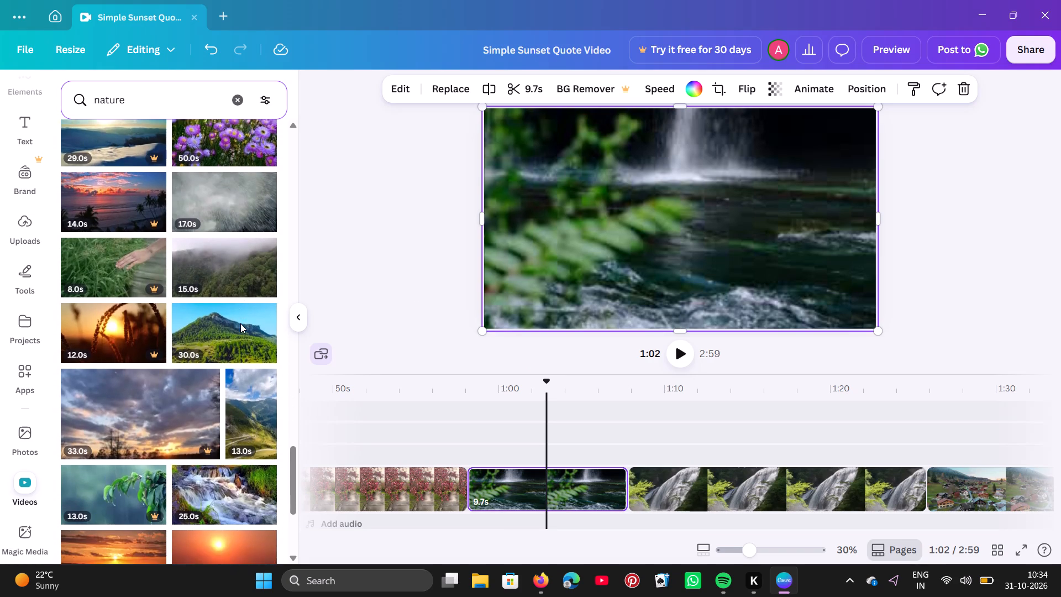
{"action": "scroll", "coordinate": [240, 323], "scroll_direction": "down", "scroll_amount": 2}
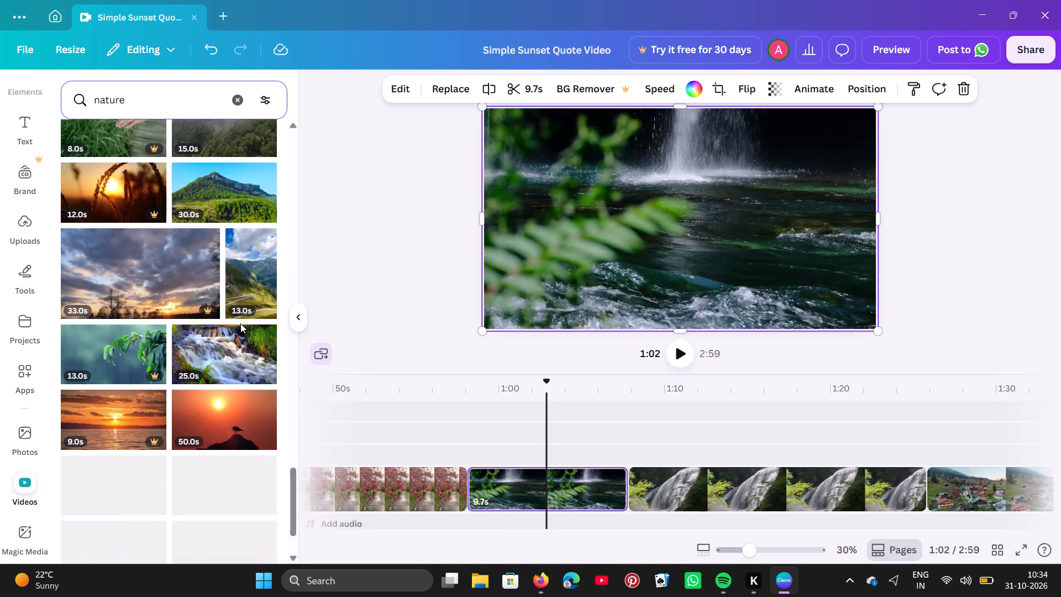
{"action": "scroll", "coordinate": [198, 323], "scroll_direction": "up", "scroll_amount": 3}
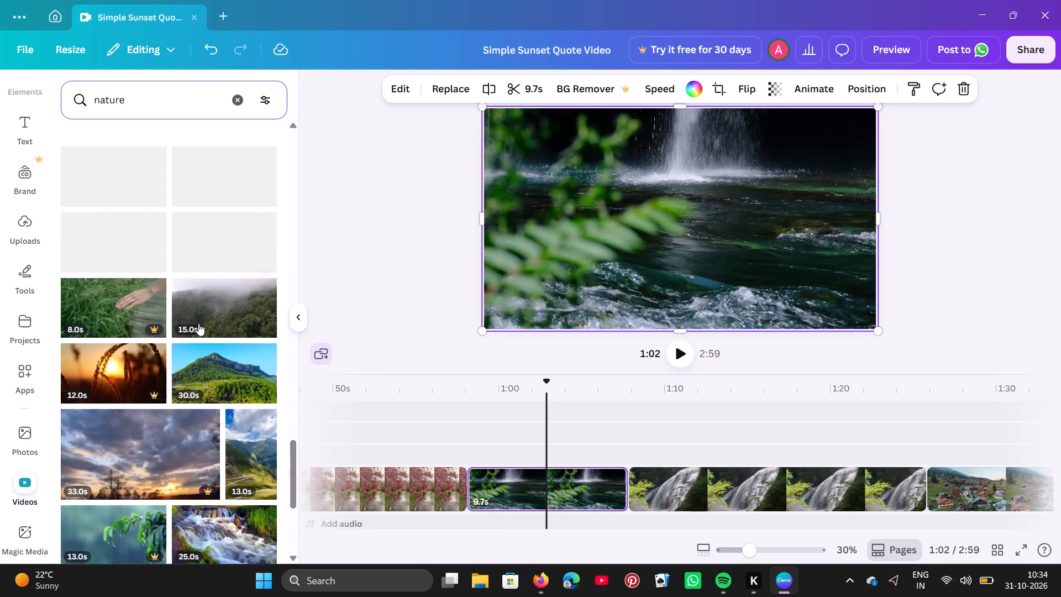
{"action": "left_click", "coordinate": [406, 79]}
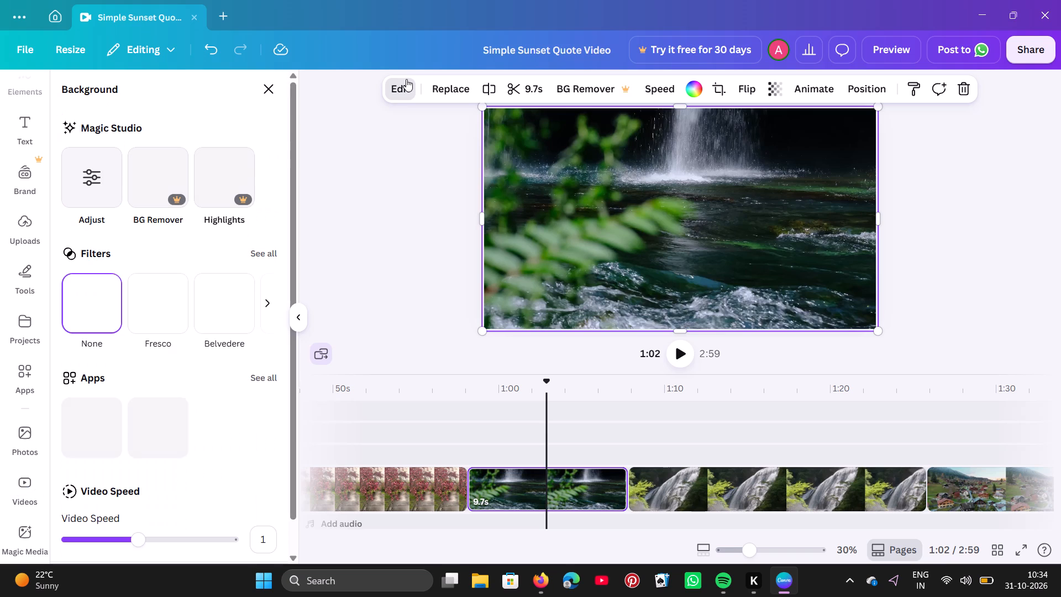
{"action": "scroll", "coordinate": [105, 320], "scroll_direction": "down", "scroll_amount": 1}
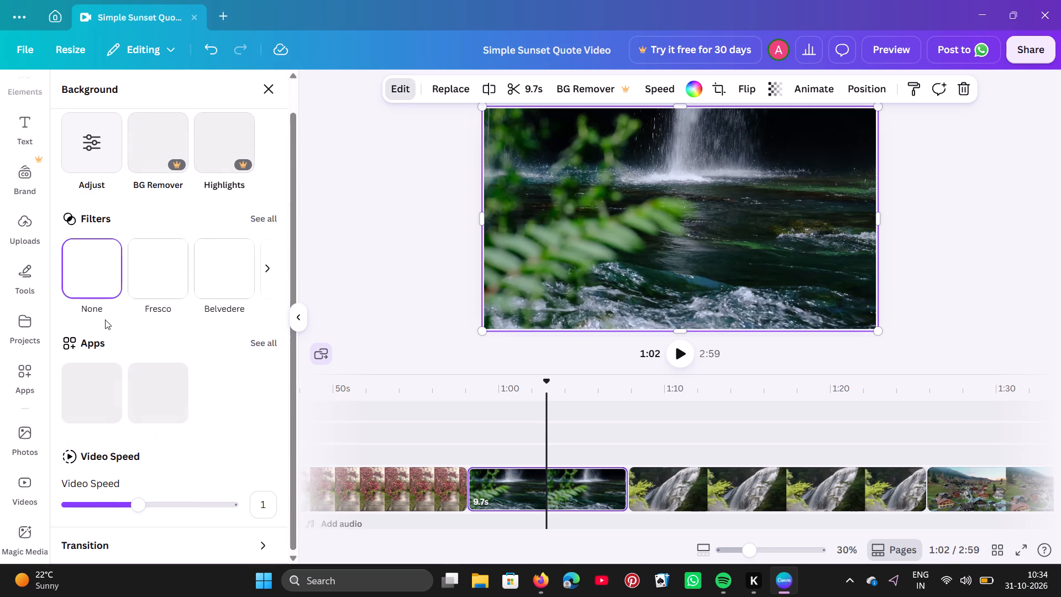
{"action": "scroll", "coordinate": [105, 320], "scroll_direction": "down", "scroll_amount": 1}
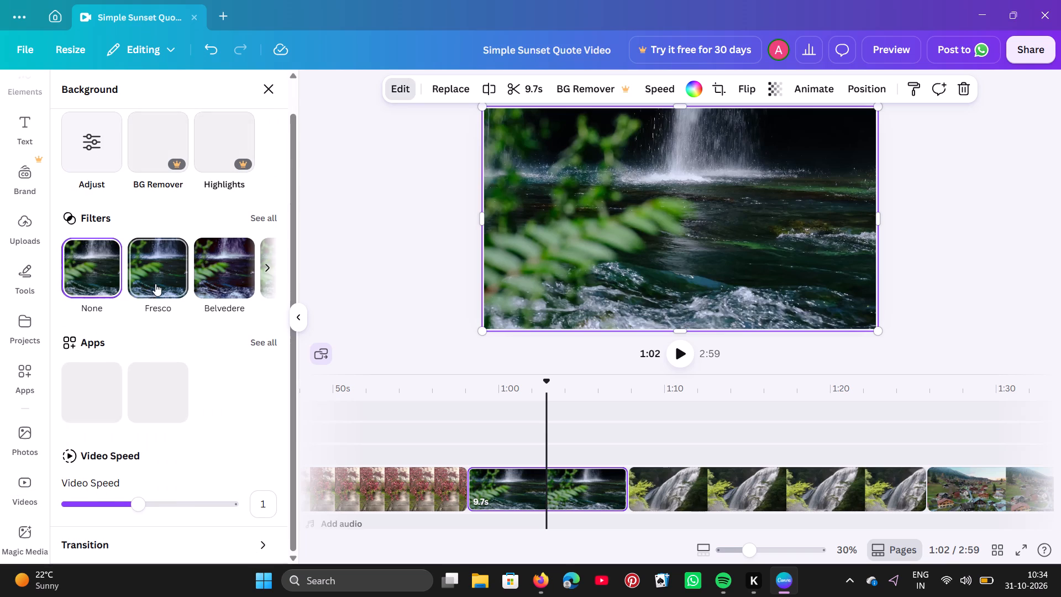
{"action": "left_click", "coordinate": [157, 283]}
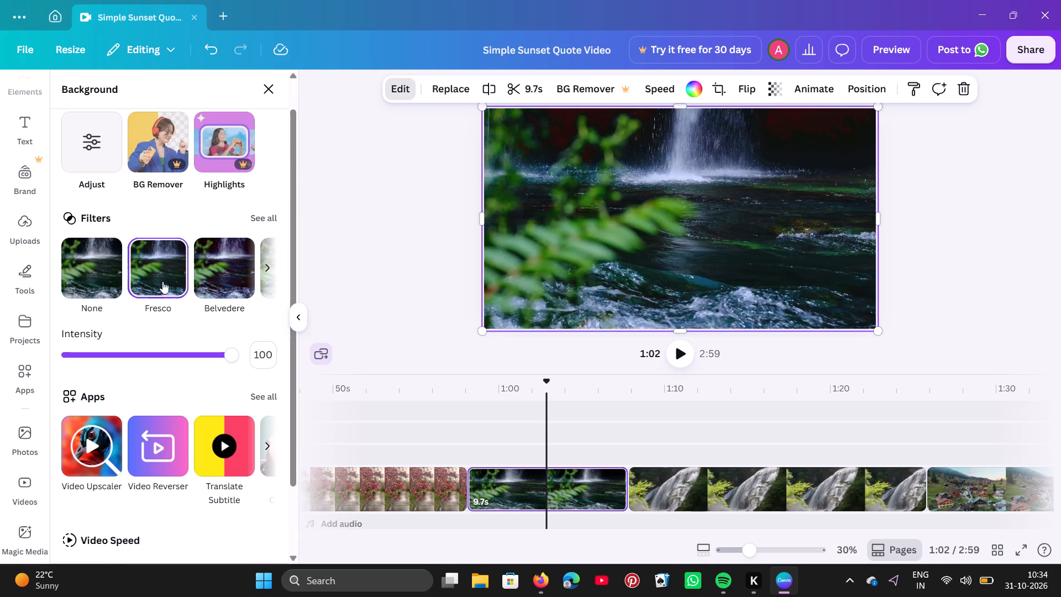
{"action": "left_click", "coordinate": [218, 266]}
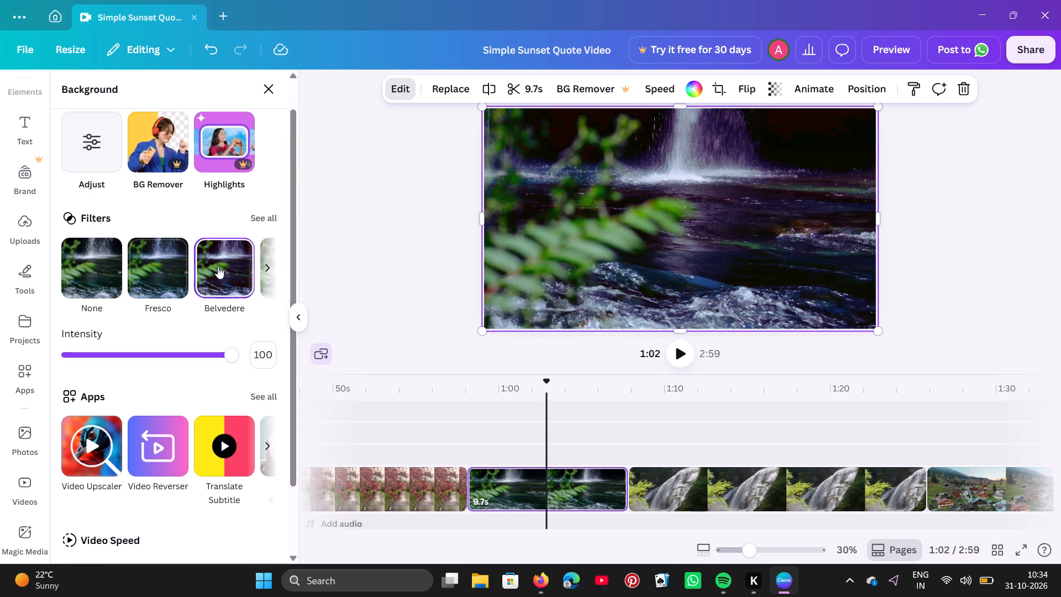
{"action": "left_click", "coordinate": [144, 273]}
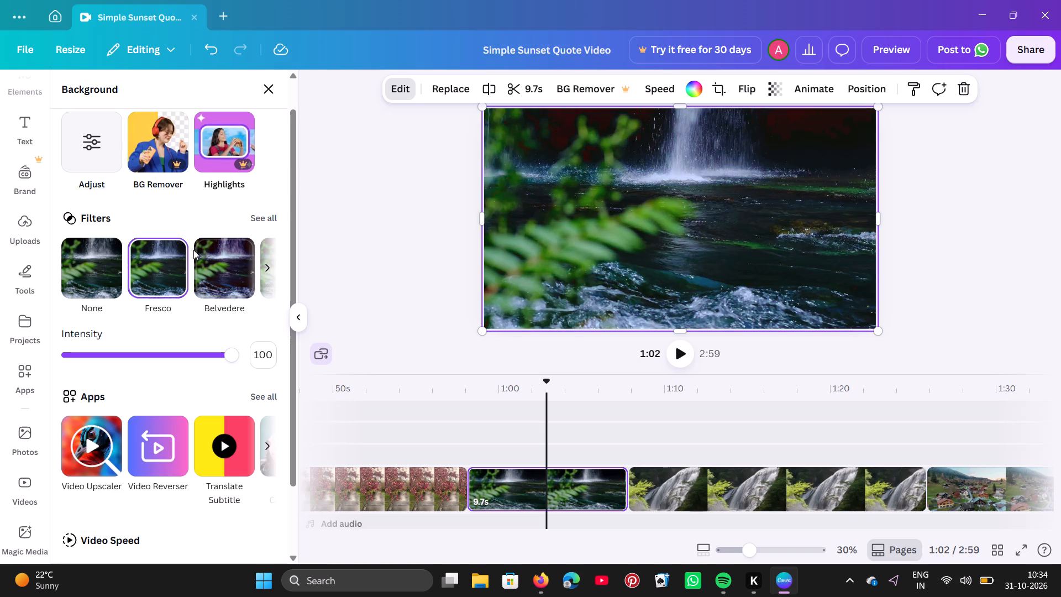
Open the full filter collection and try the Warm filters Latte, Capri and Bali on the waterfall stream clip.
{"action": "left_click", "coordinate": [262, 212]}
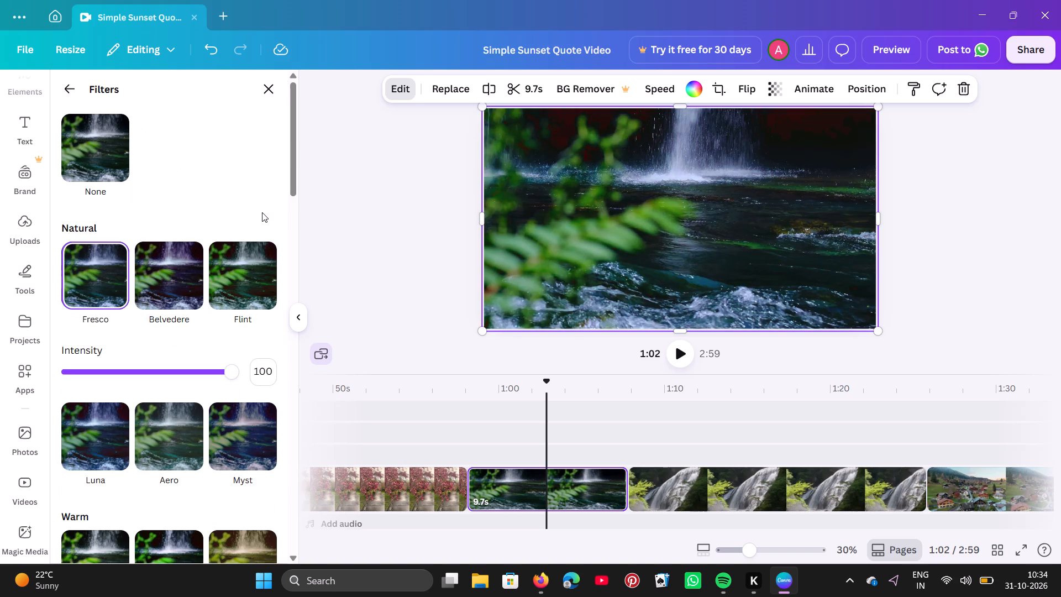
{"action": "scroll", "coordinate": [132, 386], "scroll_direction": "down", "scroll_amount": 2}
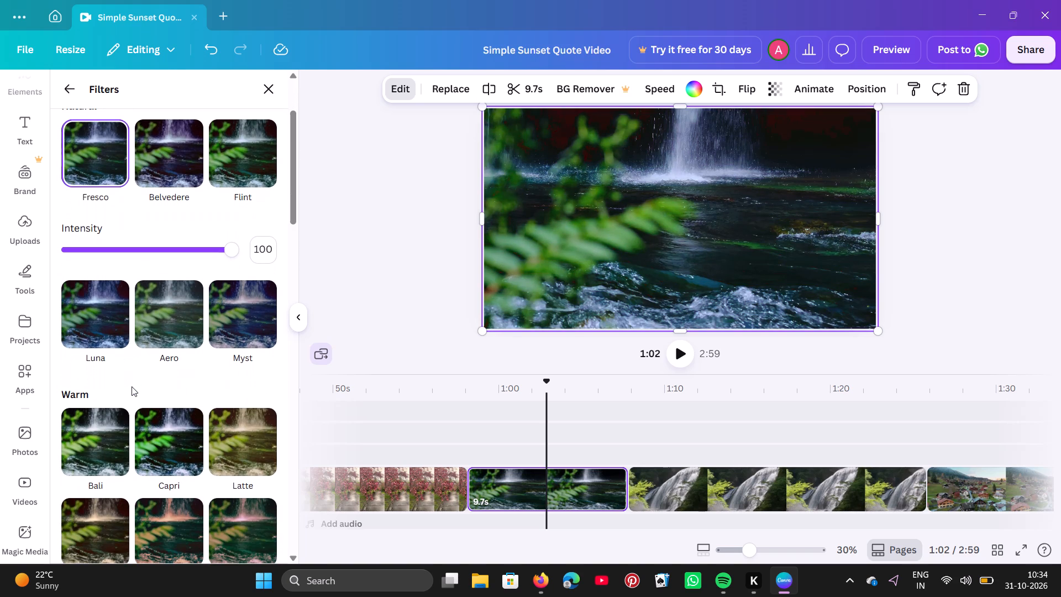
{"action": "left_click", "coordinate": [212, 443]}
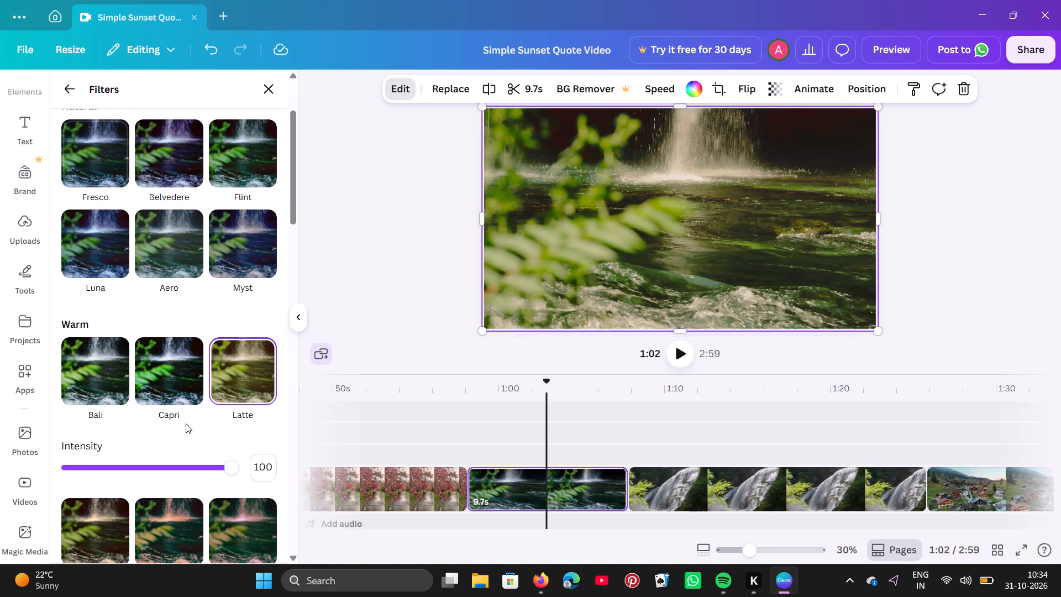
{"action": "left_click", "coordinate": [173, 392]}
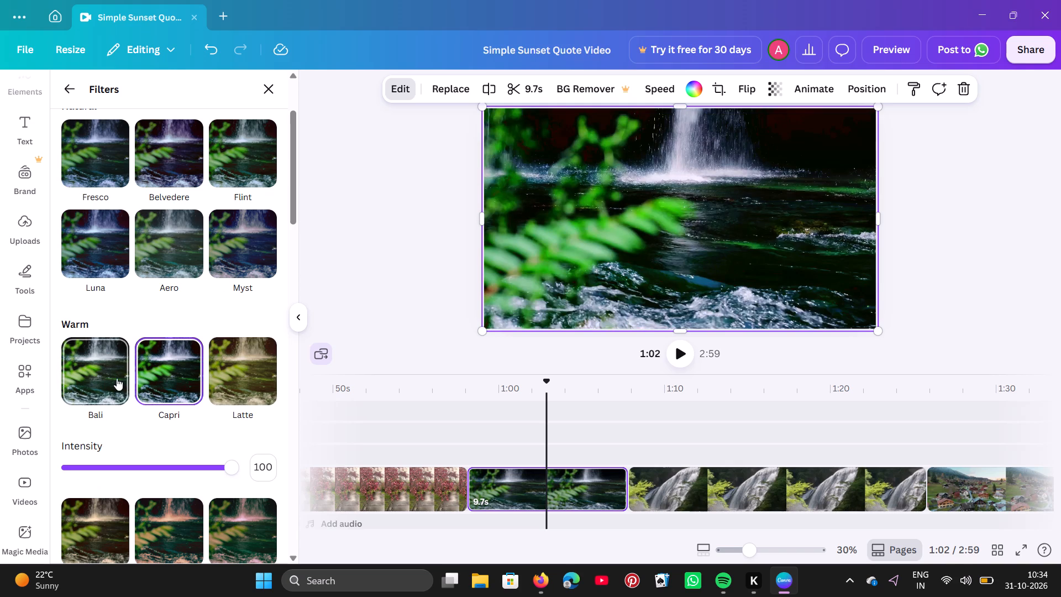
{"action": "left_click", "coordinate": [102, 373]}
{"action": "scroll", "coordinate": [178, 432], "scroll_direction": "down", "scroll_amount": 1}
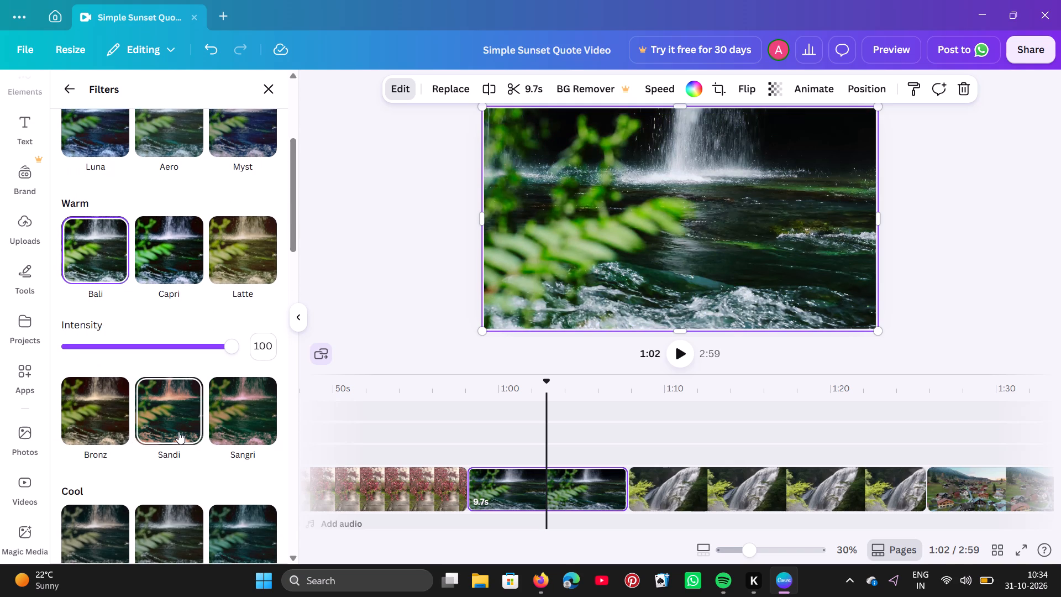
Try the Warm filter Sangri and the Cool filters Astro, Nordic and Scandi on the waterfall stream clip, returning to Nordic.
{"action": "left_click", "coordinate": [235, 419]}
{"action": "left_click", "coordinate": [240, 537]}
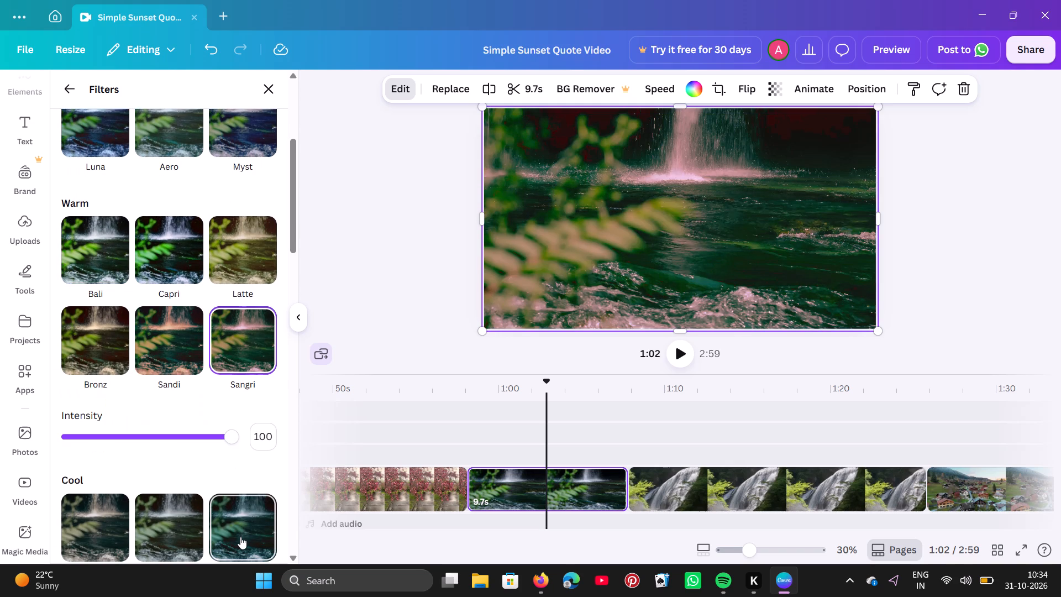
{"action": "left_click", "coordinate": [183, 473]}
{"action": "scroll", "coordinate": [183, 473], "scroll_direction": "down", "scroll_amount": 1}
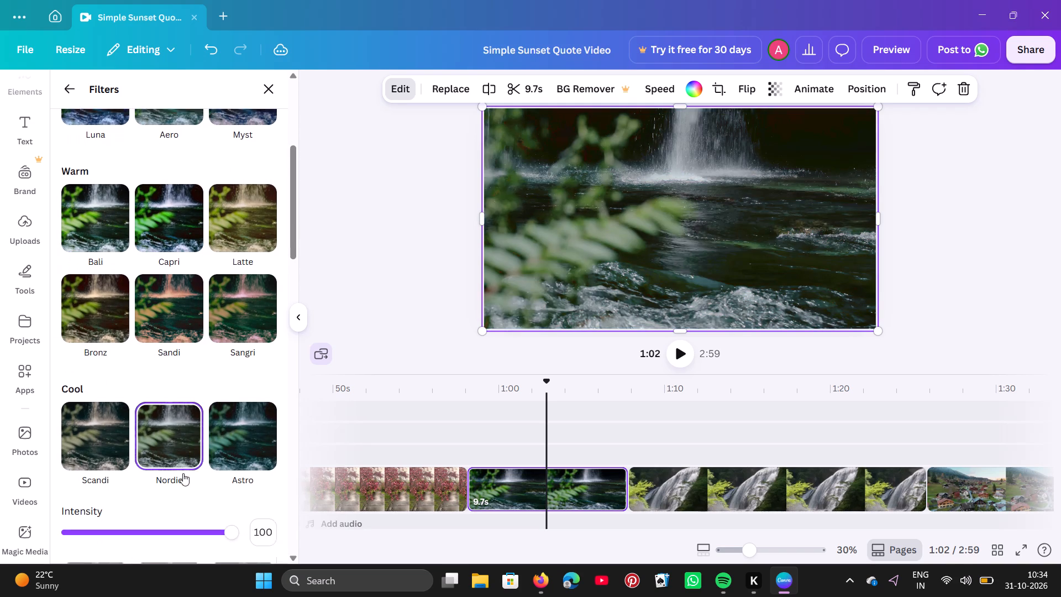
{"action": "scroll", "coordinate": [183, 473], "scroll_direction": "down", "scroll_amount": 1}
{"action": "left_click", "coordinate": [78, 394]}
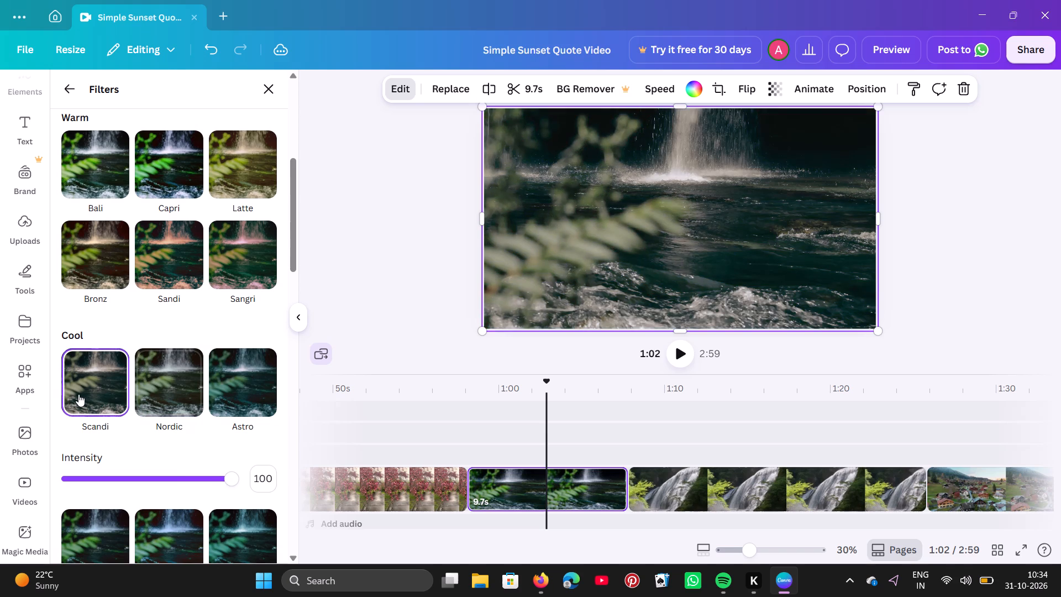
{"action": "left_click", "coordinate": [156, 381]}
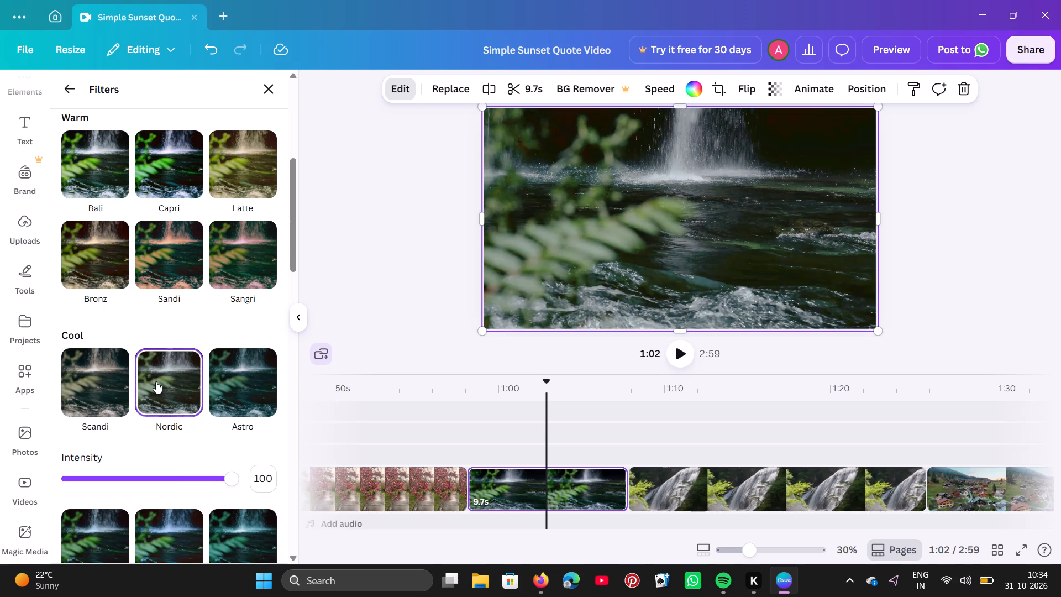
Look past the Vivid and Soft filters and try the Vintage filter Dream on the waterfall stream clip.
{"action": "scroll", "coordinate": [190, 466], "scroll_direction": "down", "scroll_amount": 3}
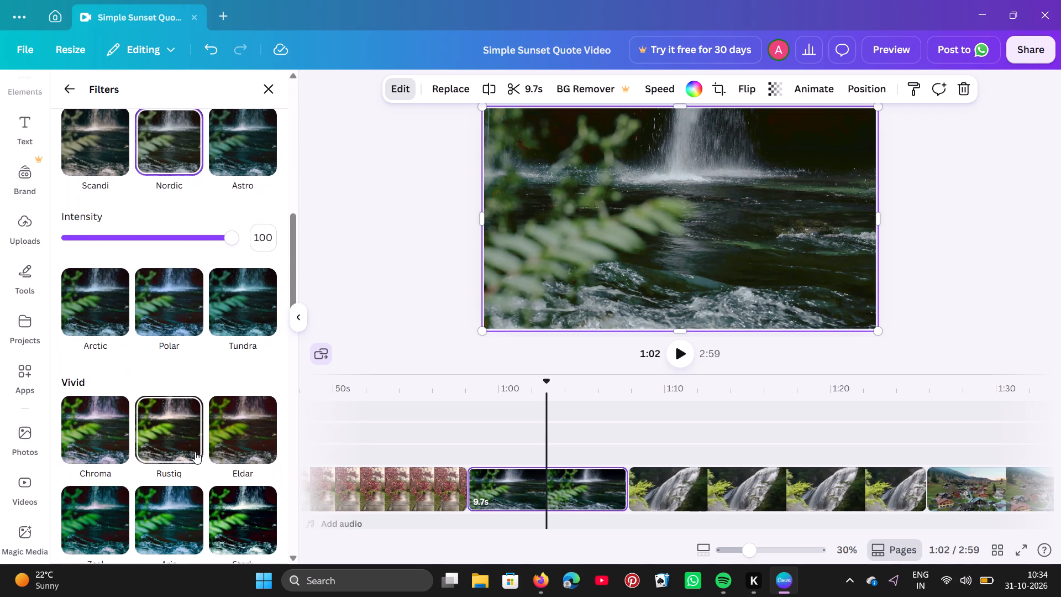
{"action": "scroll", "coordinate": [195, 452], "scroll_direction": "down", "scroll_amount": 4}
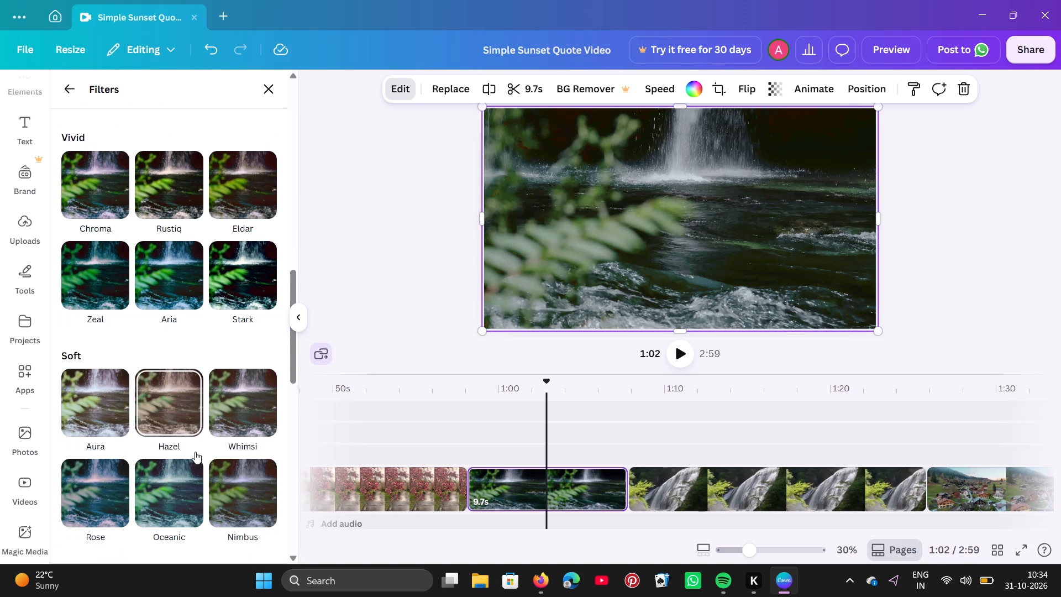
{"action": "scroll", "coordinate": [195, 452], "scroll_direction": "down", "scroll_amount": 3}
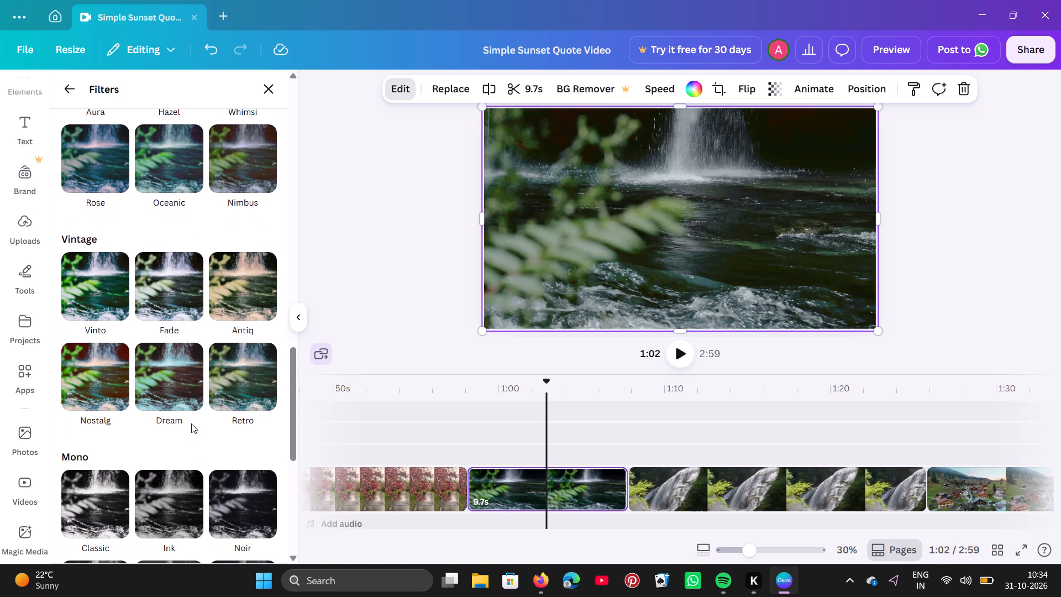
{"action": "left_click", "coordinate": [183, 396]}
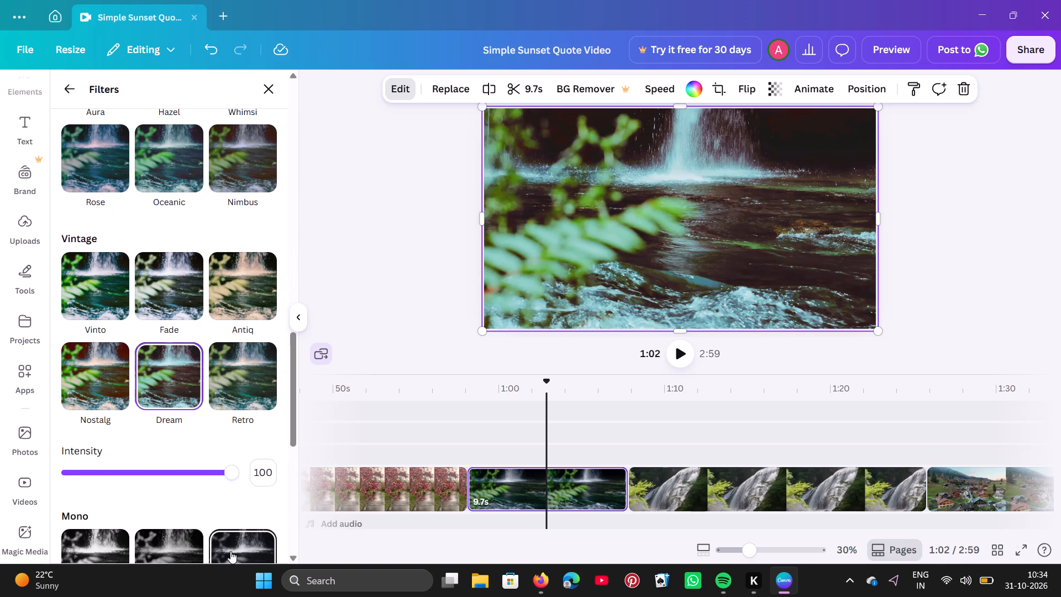
Apply the Mono filter Noir to the waterfall stream clip and look through the remaining filters down to Colour Pop.
{"action": "left_click", "coordinate": [230, 551]}
{"action": "scroll", "coordinate": [230, 551], "scroll_direction": "down", "scroll_amount": 4}
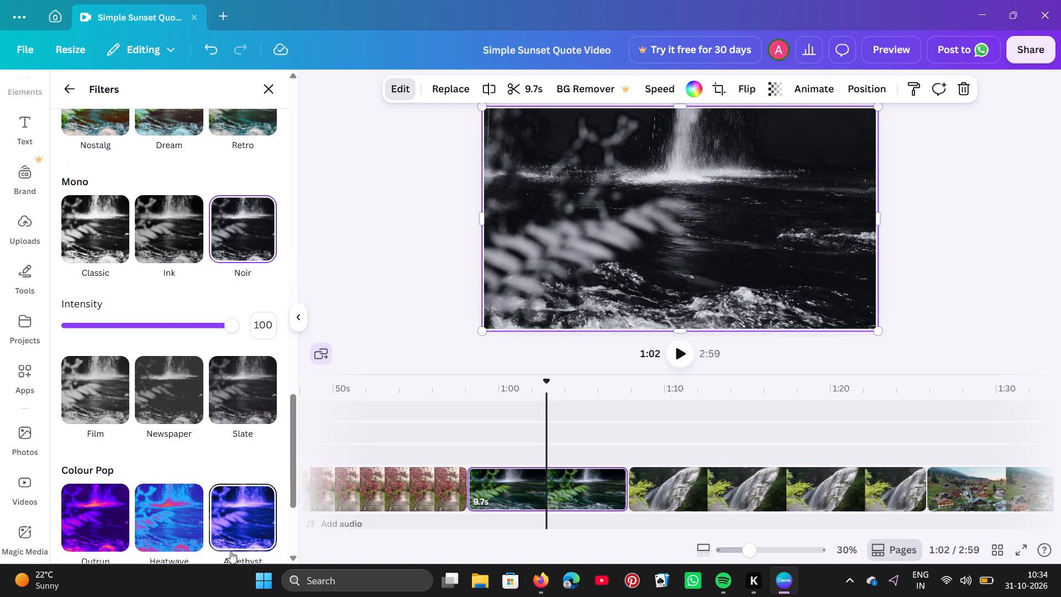
{"action": "scroll", "coordinate": [230, 551], "scroll_direction": "down", "scroll_amount": 4}
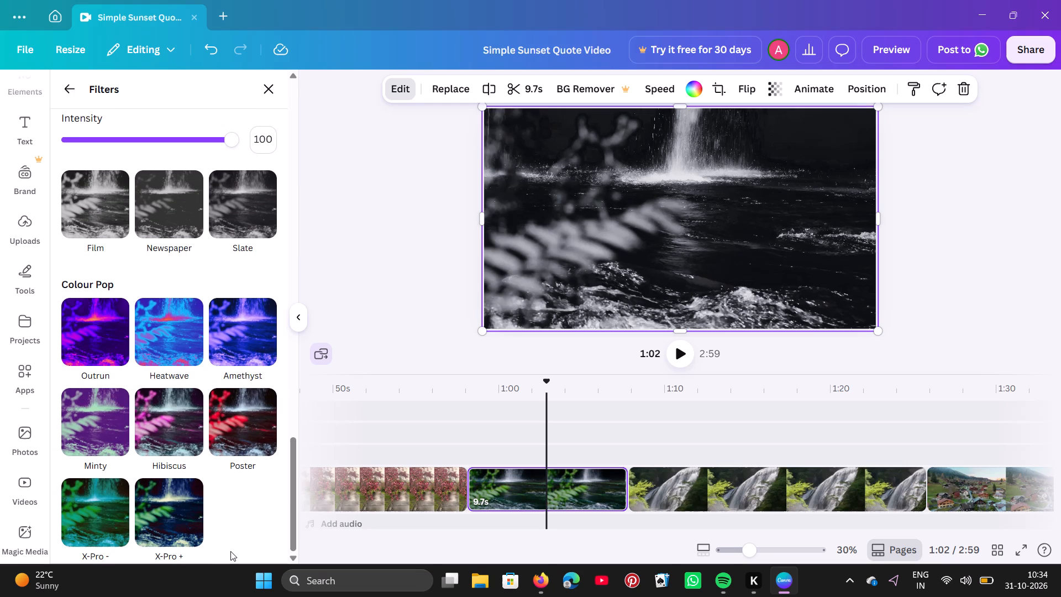